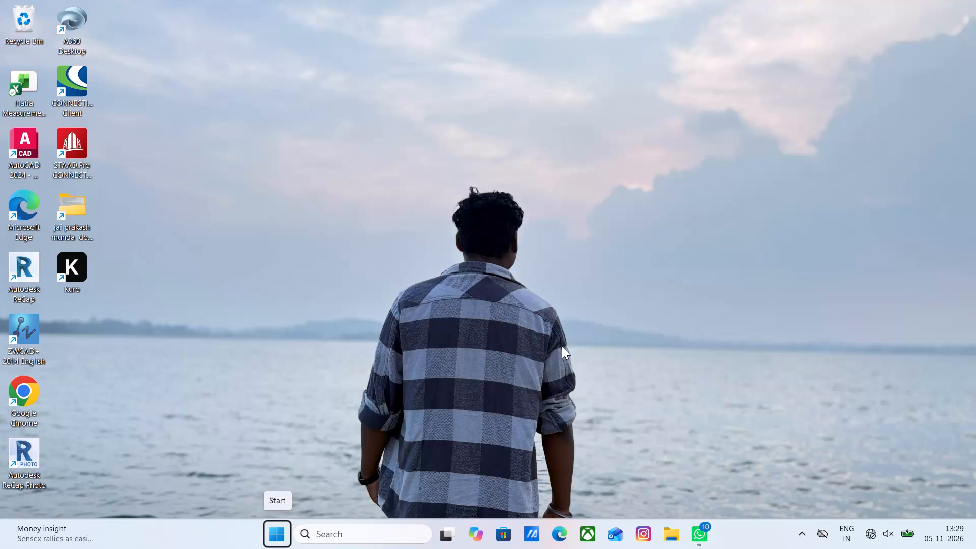
# Launch Excel and open the recent workbook NAMKUM CLIENT BILL from the client bill folder namkom.
pyautogui.click(347, 534)
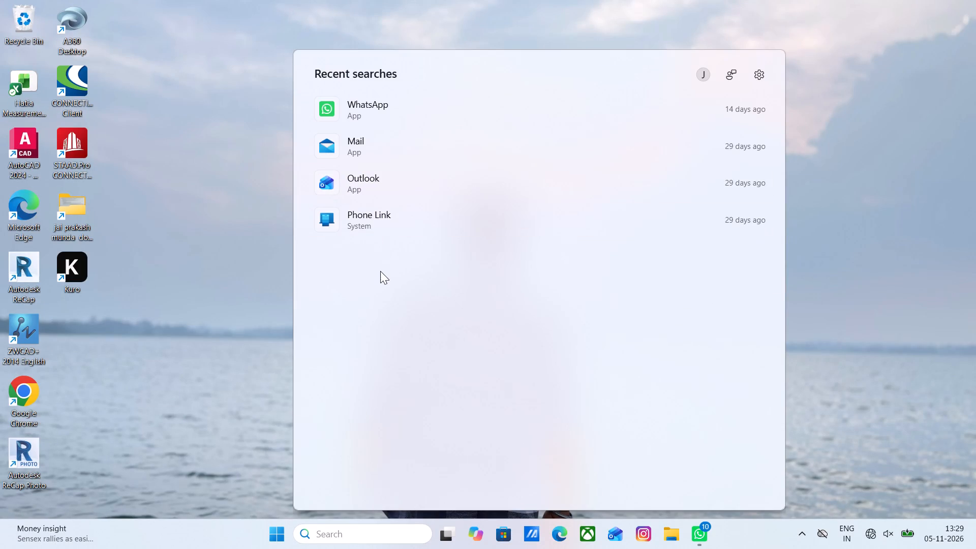
pyautogui.write('ex')
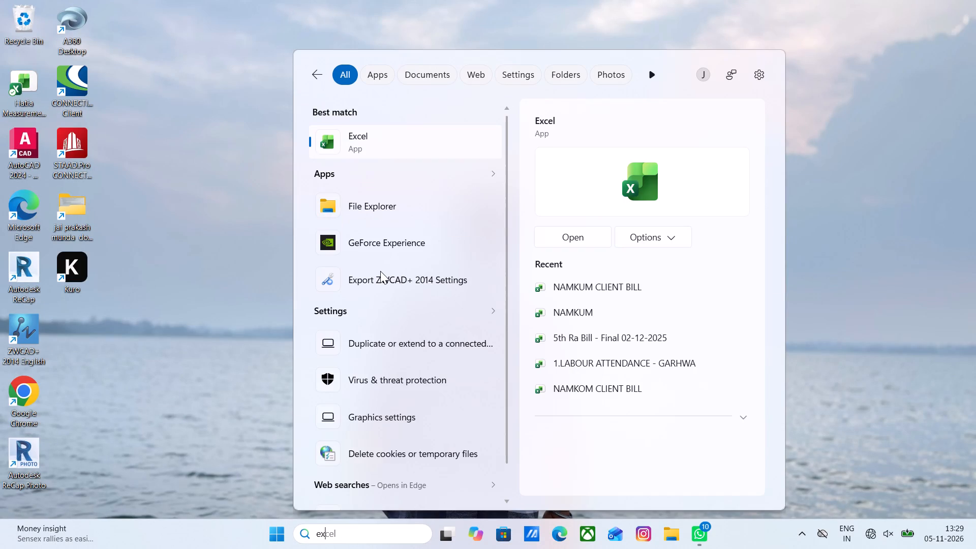
pyautogui.doubleClick(405, 139)
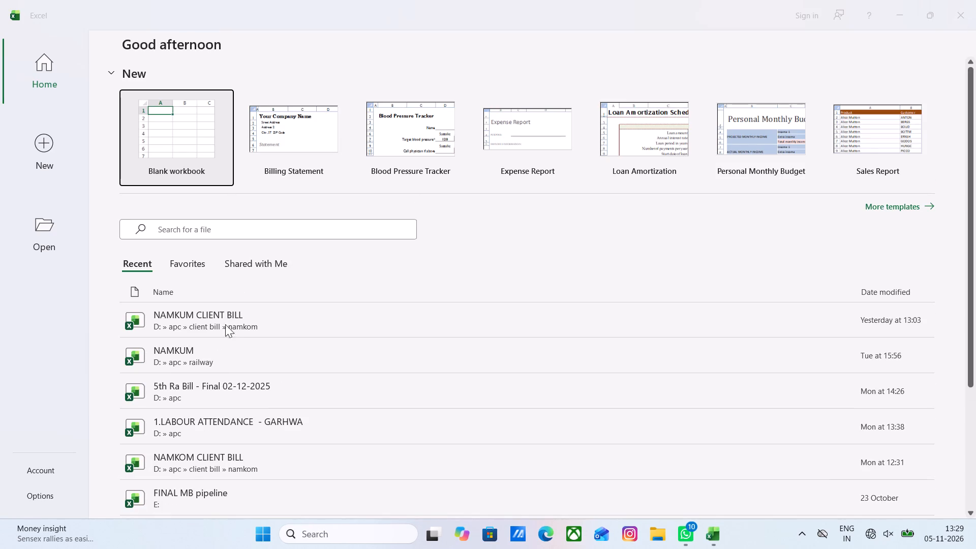
pyautogui.doubleClick(240, 314)
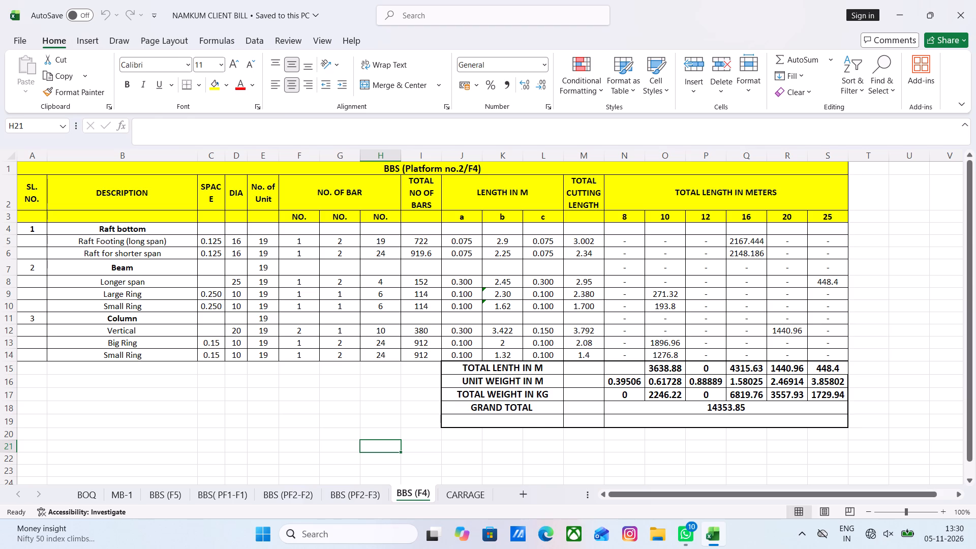
# Switch from the BBS (F4) sheet to the BBS (F5) sheet to examine its bar bending schedule.
pyautogui.scroll(5, 290, 306)
pyautogui.click(163, 494)
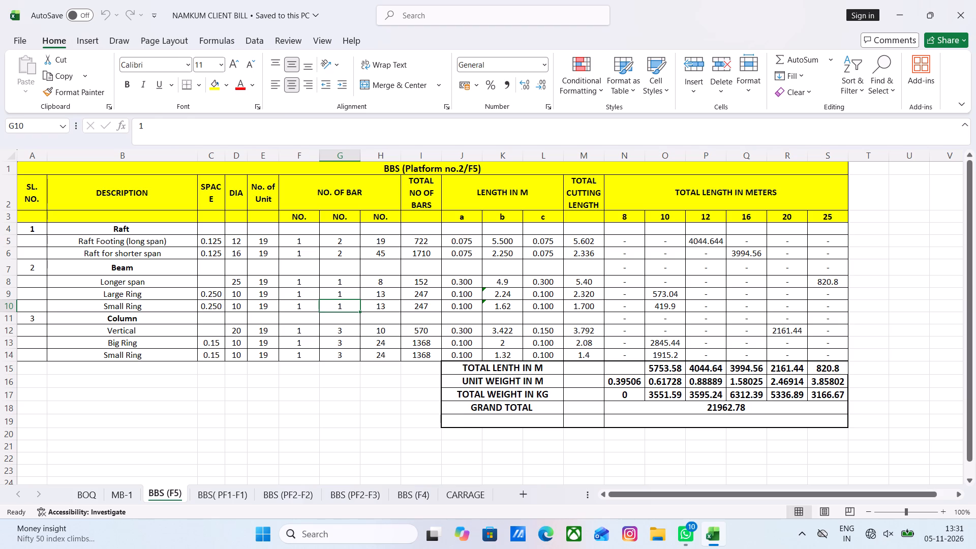
pyautogui.scroll(1, 358, 389)
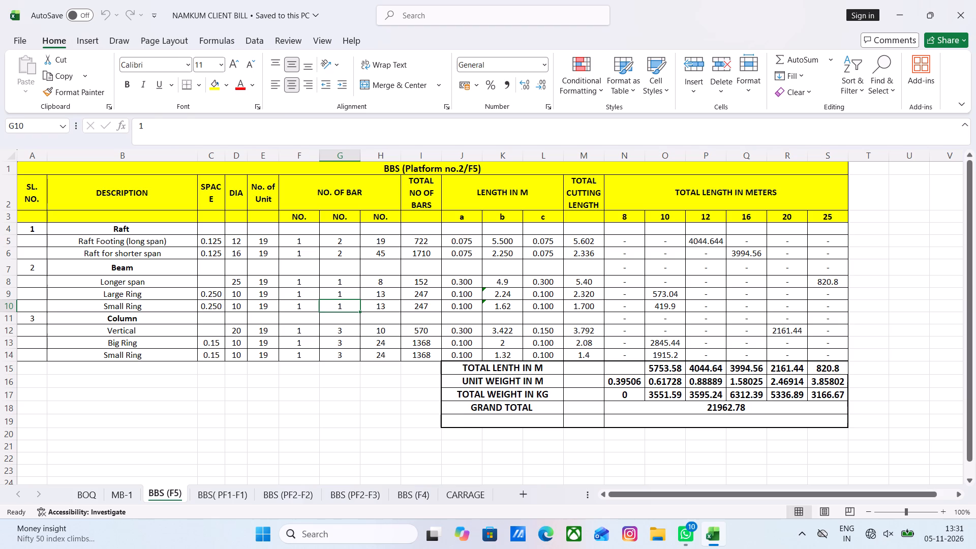
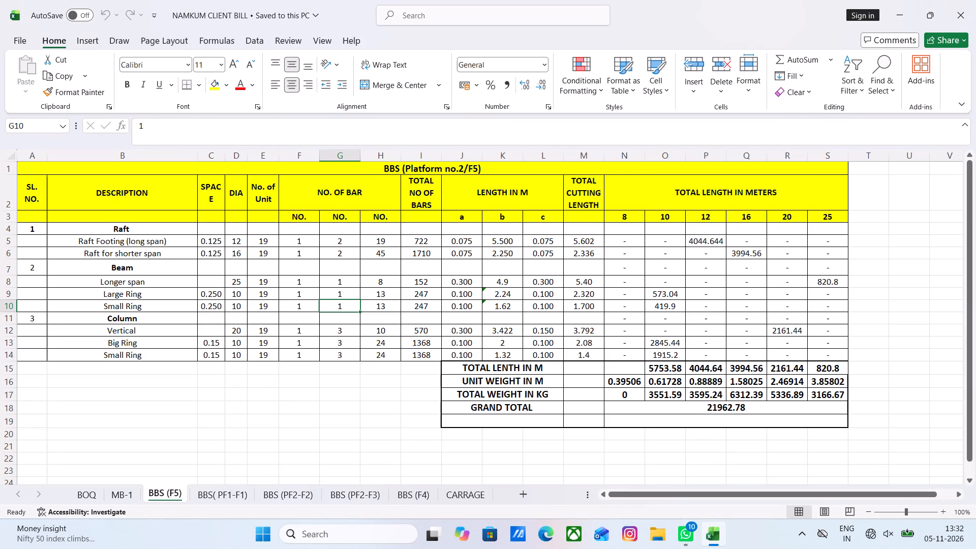
# Examine the total number of bars formulas and the bar counts of the column's Vertical, Big Ring and Small Ring rows.
pyautogui.scroll(-2, 272, 420)
pyautogui.scroll(5, 272, 420)
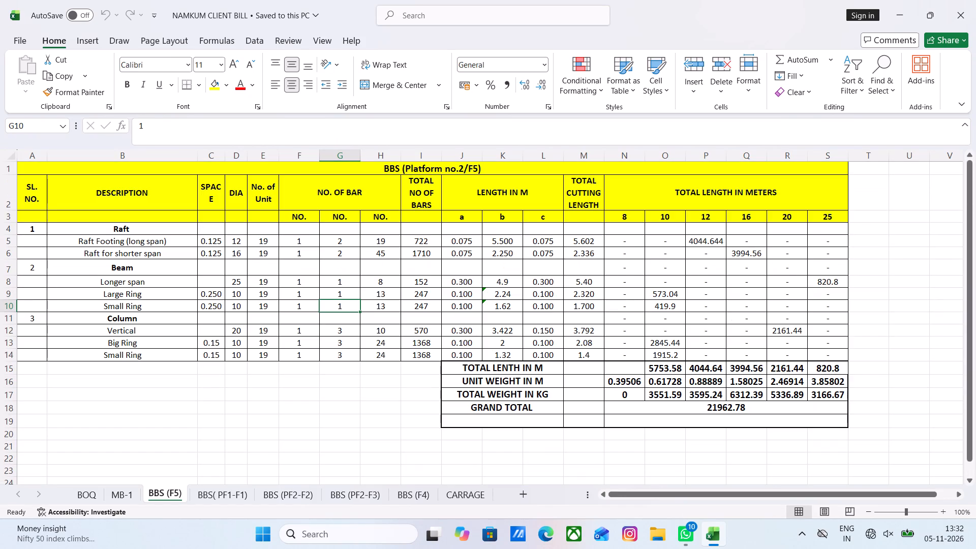
pyautogui.scroll(5, 272, 420)
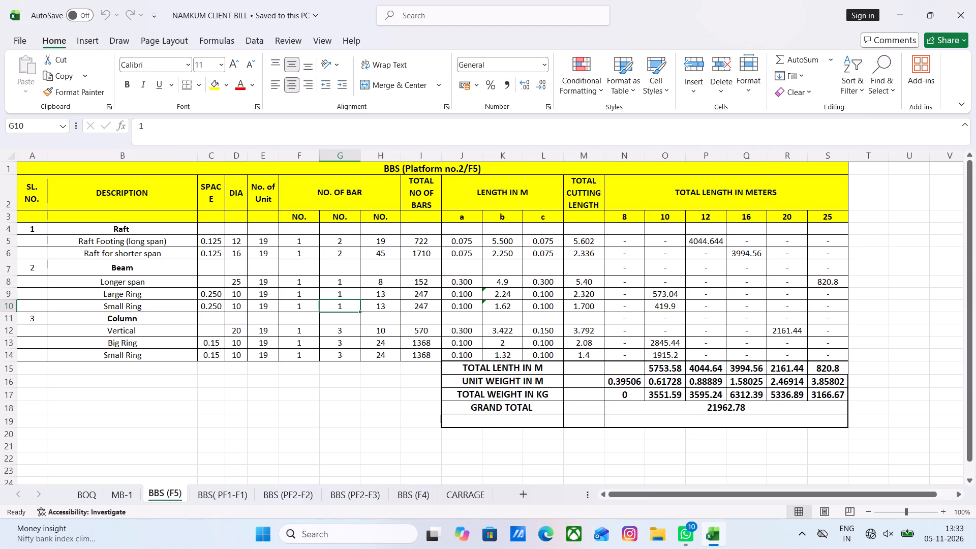
pyautogui.click(419, 359)
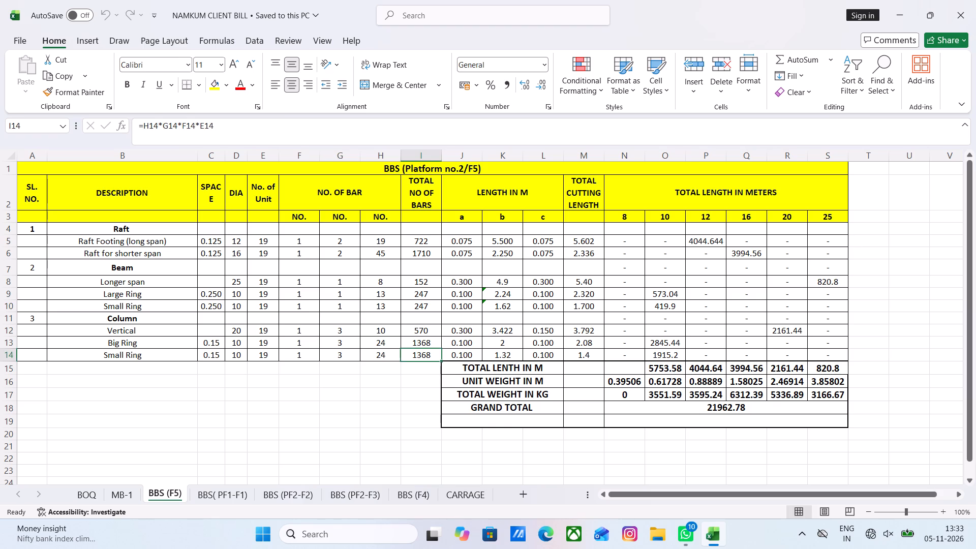
pyautogui.click(345, 392)
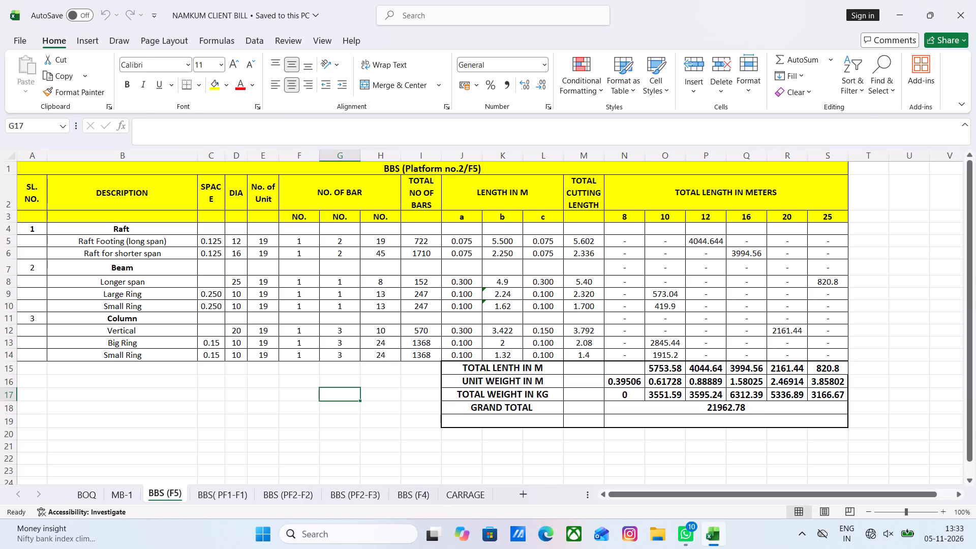
pyautogui.moveTo(428, 243); pyautogui.dragTo(438, 364)
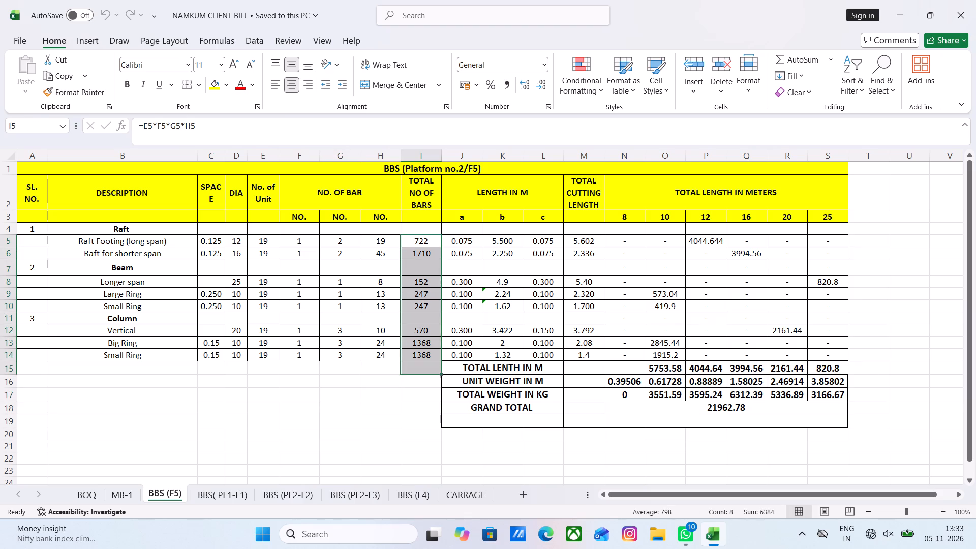
pyautogui.click(401, 417)
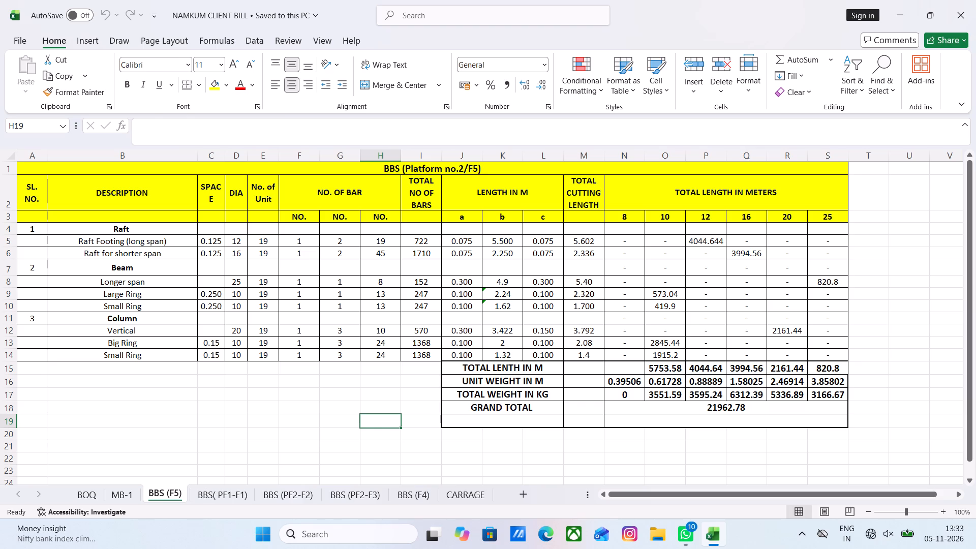
pyautogui.click(339, 332)
pyautogui.click(341, 342)
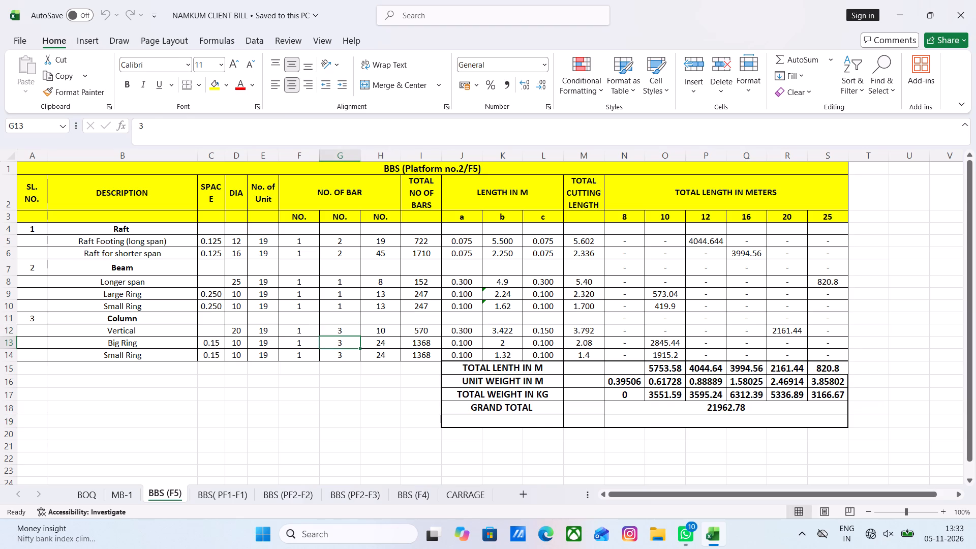
pyautogui.click(342, 352)
pyautogui.click(341, 343)
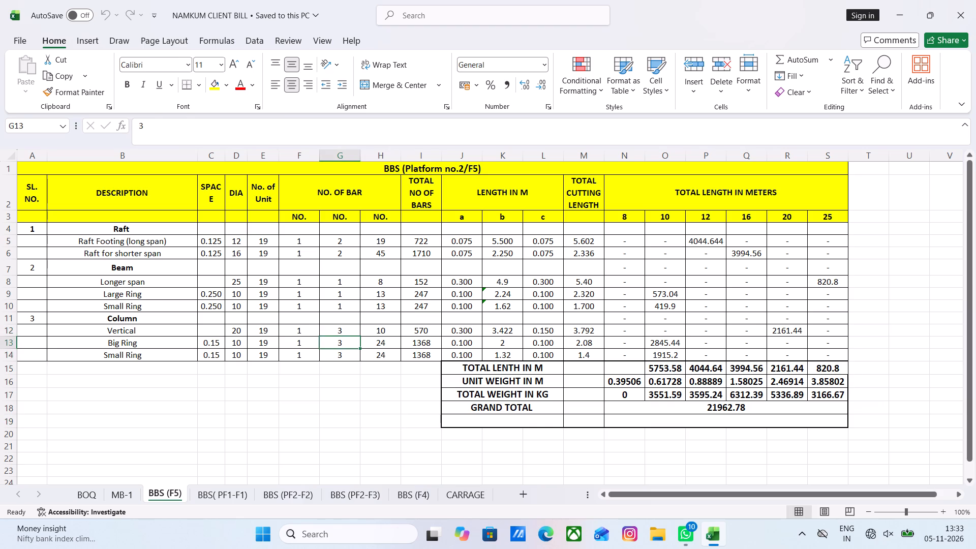
pyautogui.click(341, 333)
pyautogui.click(341, 343)
pyautogui.click(341, 357)
# Set No. of Unit to 2 for Raft Footing (long span) and fill it down through the column's Small Ring row.
pyautogui.moveTo(263, 242); pyautogui.dragTo(257, 353)
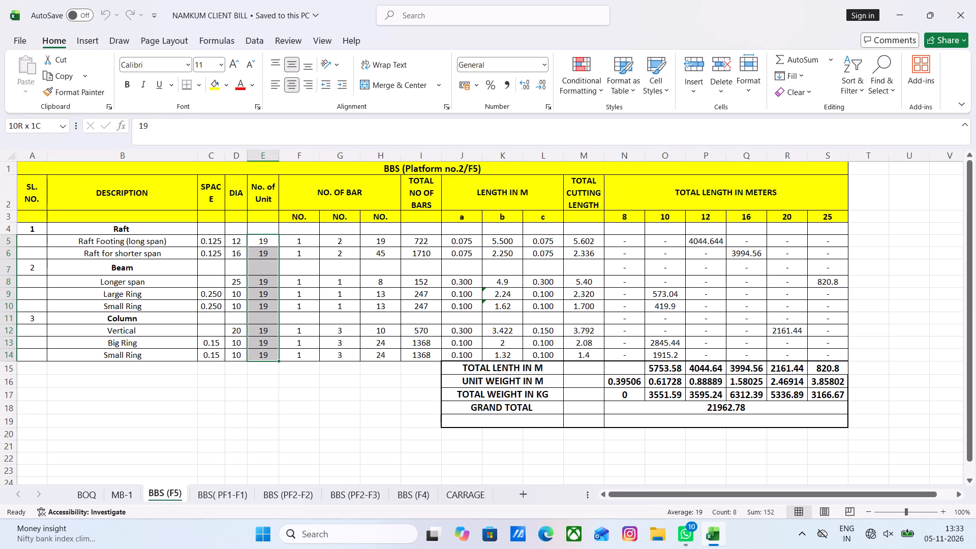
pyautogui.moveTo(257, 353); pyautogui.dragTo(257, 354)
pyautogui.press('2')
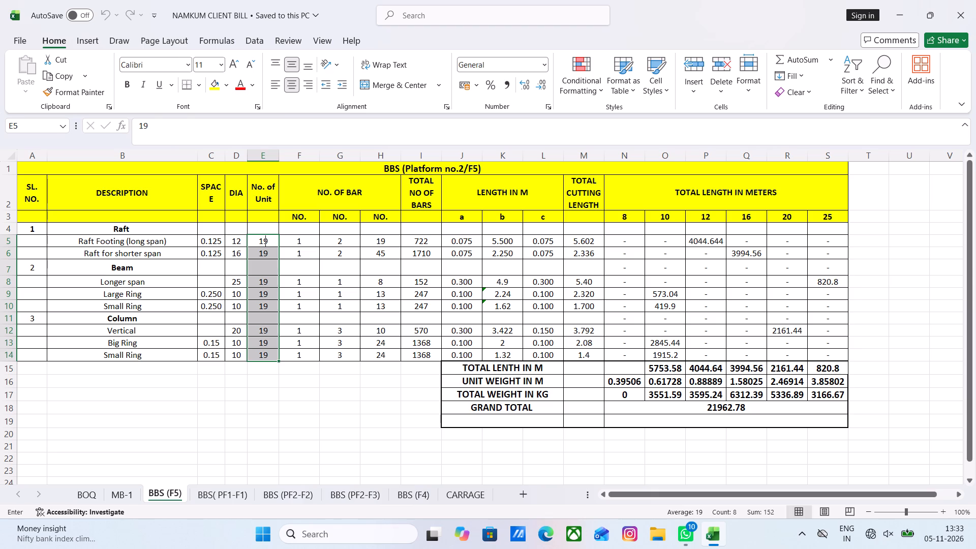
pyautogui.click(313, 468)
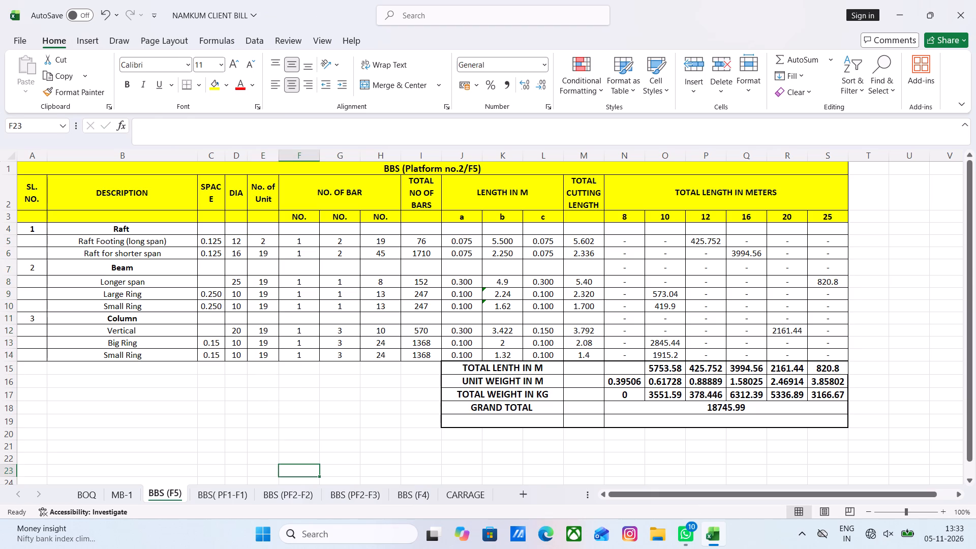
pyautogui.click(269, 244)
pyautogui.moveTo(278, 246); pyautogui.dragTo(280, 296)
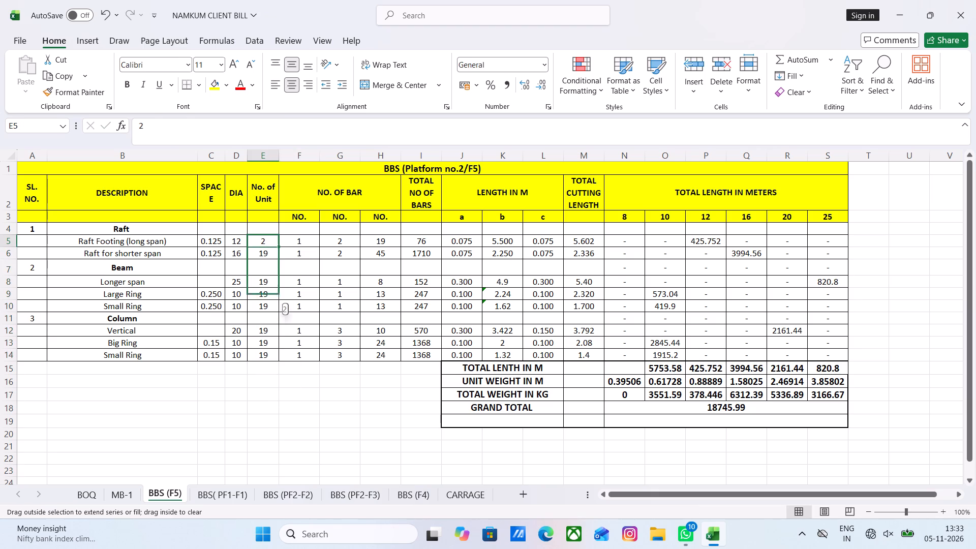
pyautogui.moveTo(280, 296); pyautogui.dragTo(278, 360)
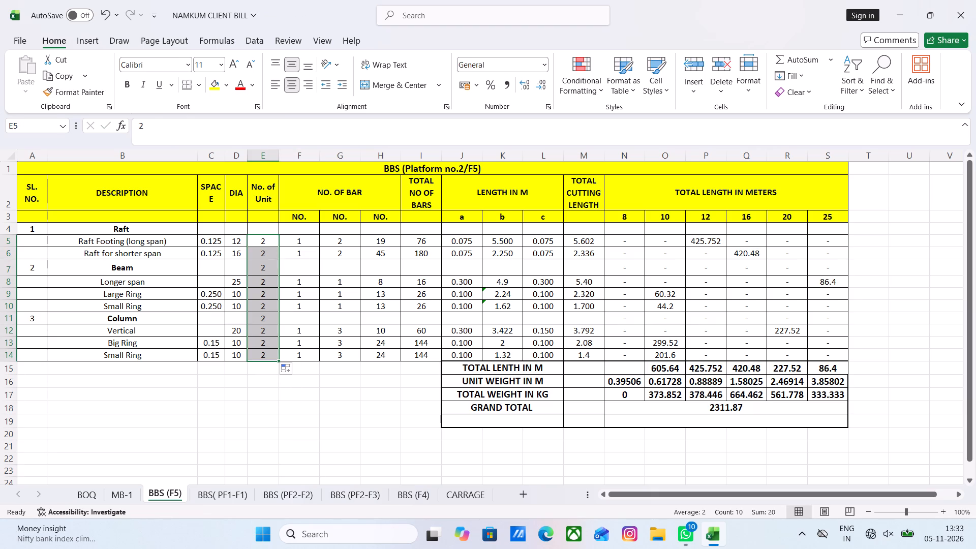
pyautogui.click(319, 397)
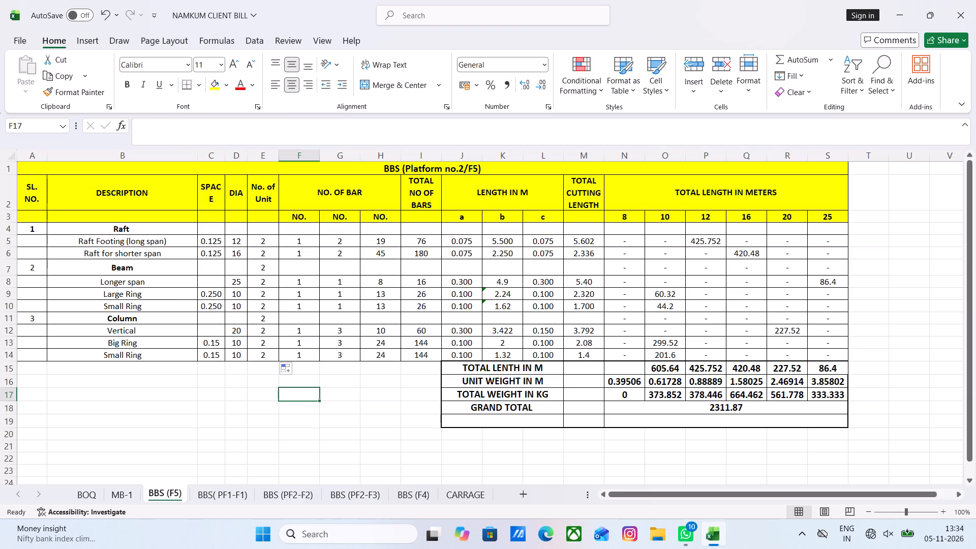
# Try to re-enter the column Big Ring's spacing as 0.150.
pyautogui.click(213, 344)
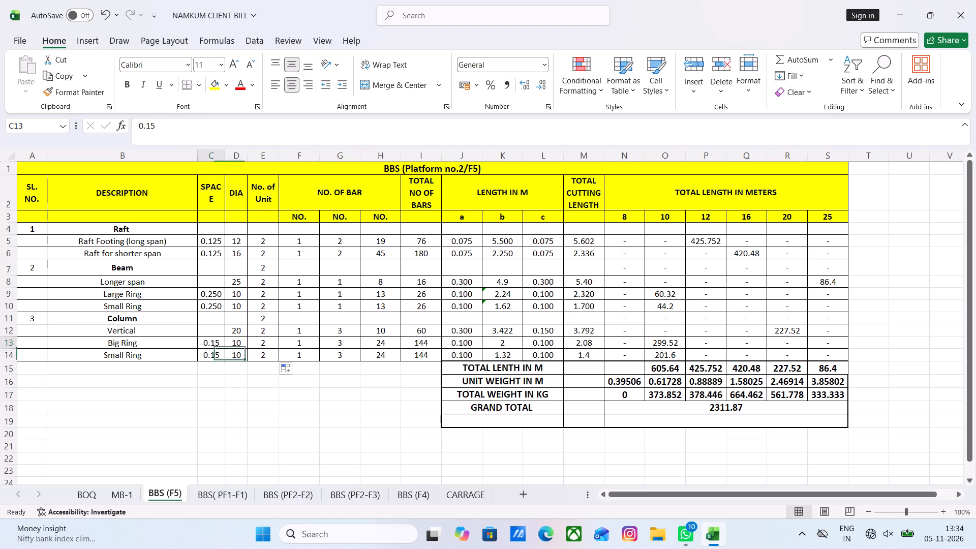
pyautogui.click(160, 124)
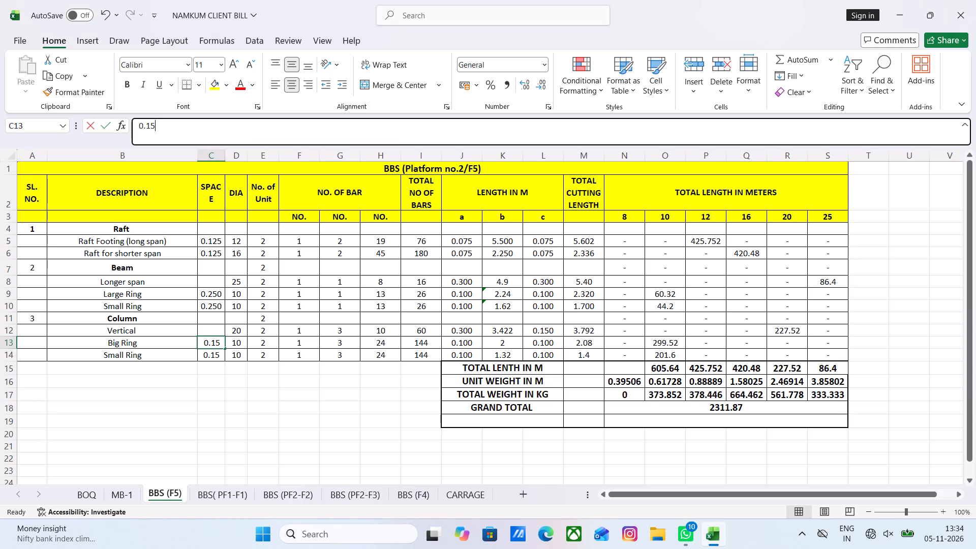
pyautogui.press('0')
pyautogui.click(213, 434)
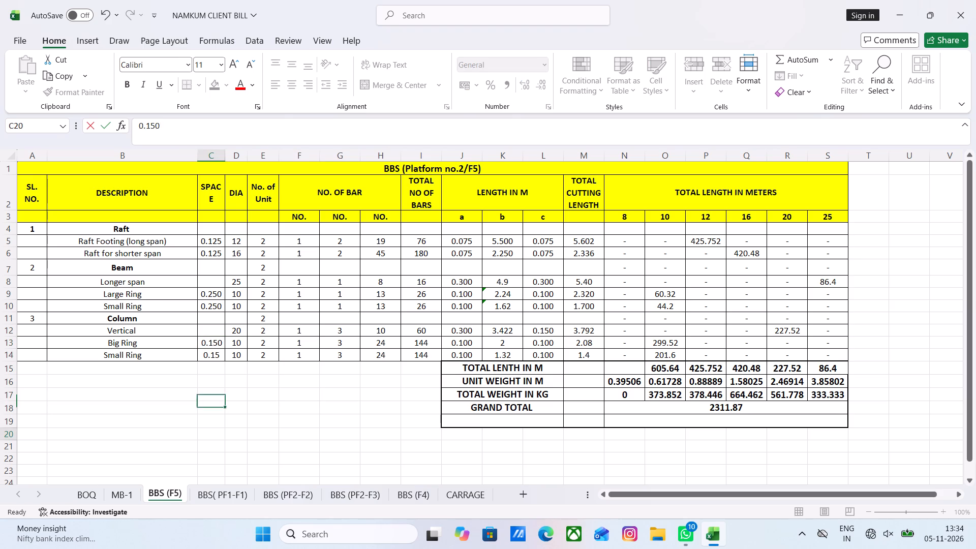
# Format the column Big Ring's spacing to three decimals as 0.150 and fill it down to the Small Ring row.
pyautogui.click(216, 347)
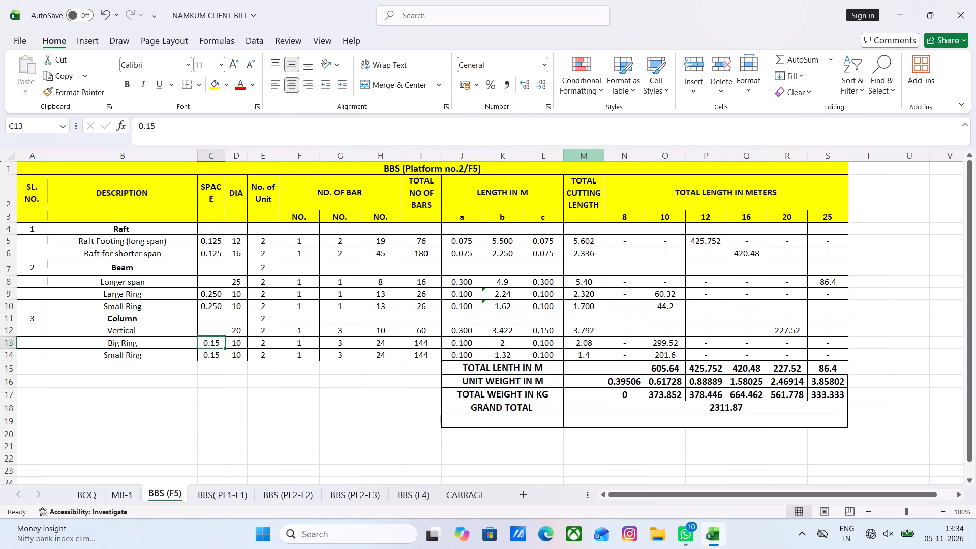
pyautogui.click(526, 89)
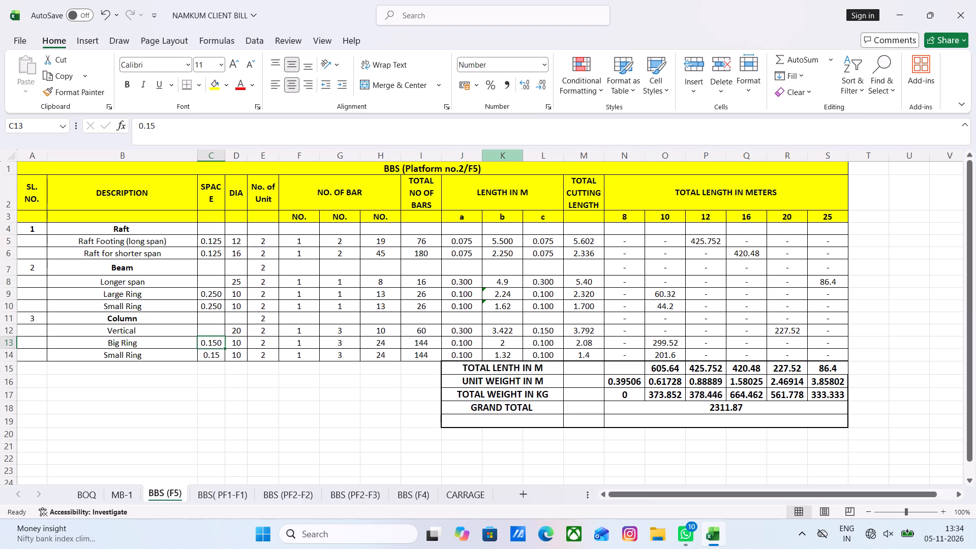
pyautogui.click(268, 454)
pyautogui.click(213, 342)
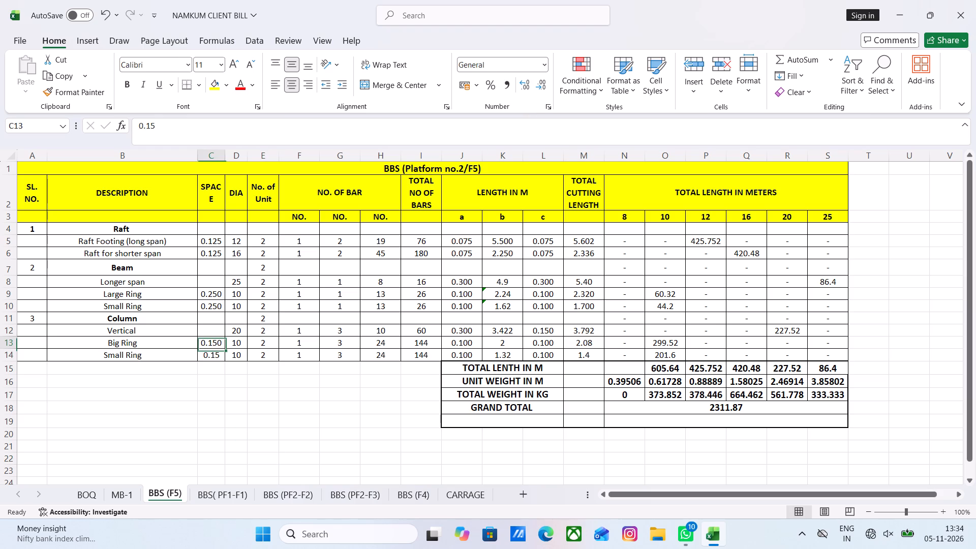
pyautogui.moveTo(224, 348); pyautogui.dragTo(224, 358)
pyautogui.click(232, 388)
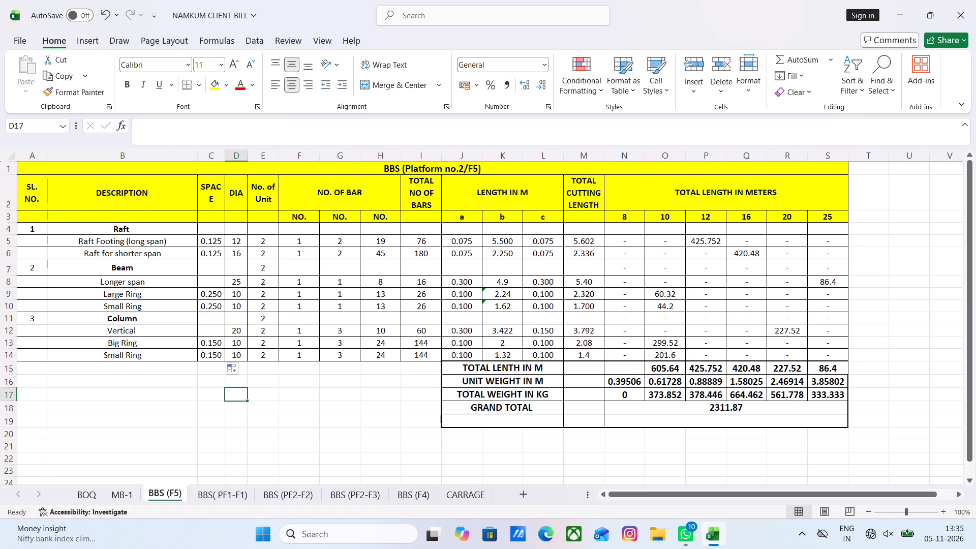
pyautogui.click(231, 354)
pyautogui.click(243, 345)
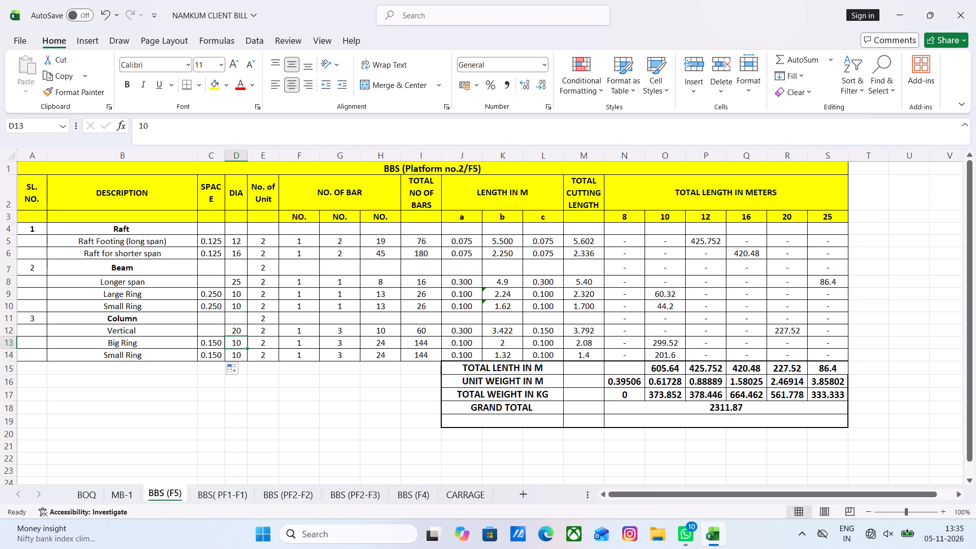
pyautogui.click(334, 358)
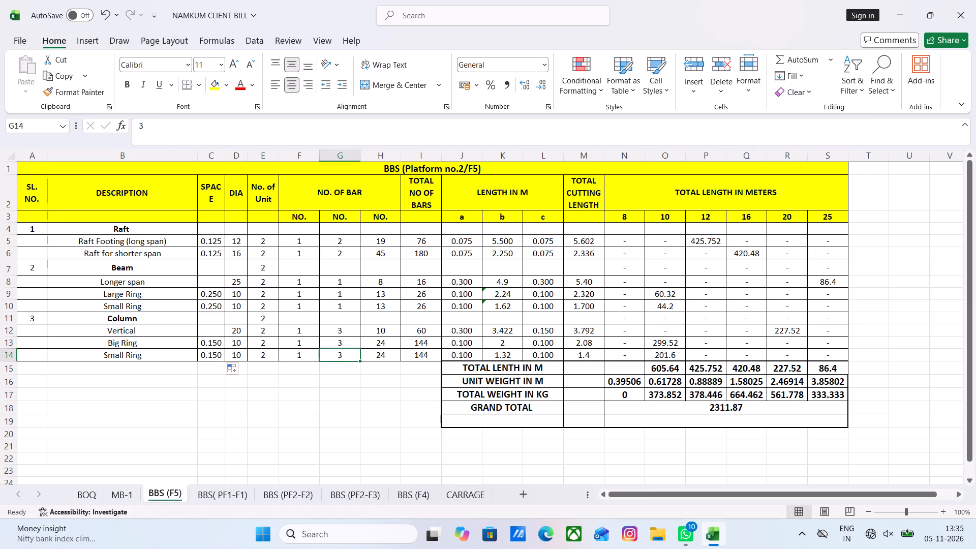
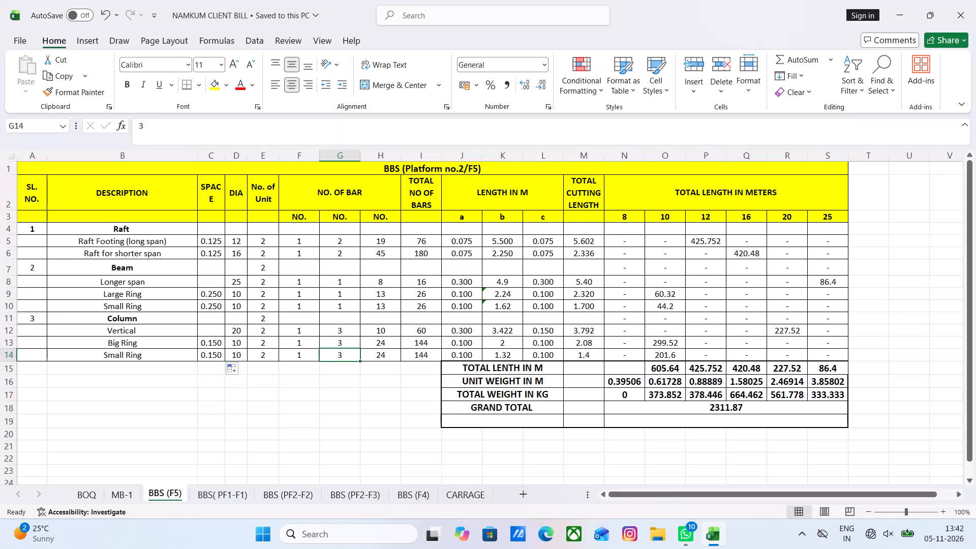
# Save the NAMKUM CLIENT BILL workbook with the updated platform no.2/F5 schedule.
pyautogui.hotkey('ctrl', 's')
pyautogui.click(390, 402)
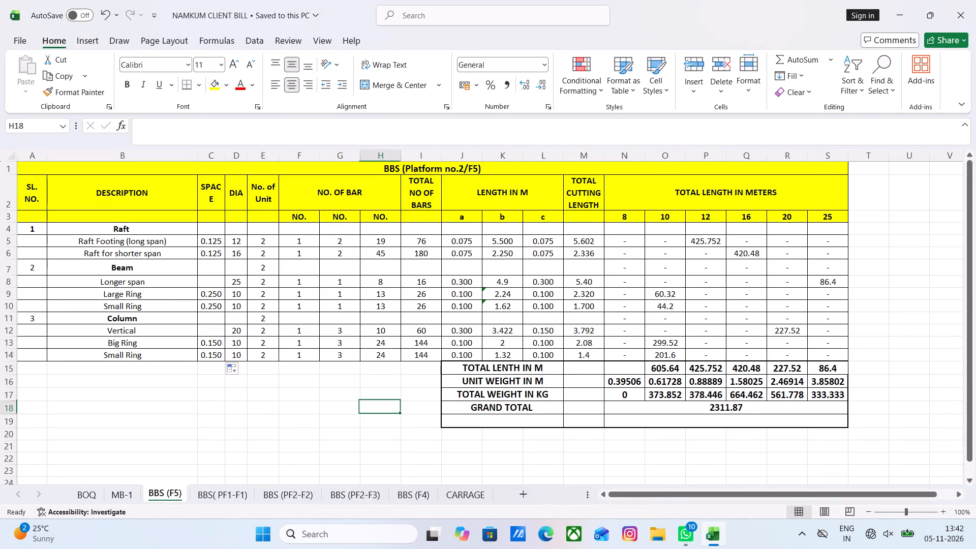
pyautogui.click(363, 402)
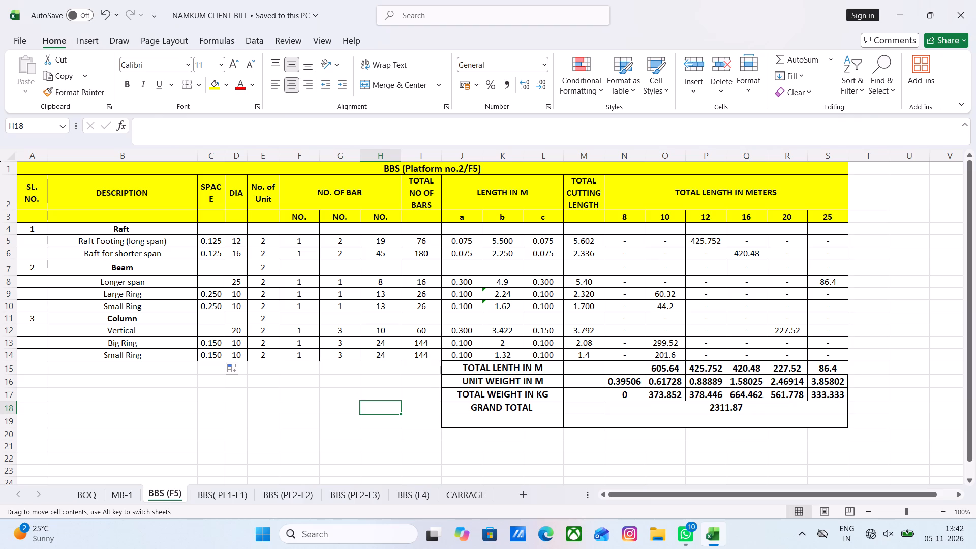
pyautogui.click(307, 401)
# Look through the BBS (F5), BBS( PF1-F1) and BBS (PF2-F2) sheets, ending on the platform no.1/F1 schedule.
pyautogui.click(239, 491)
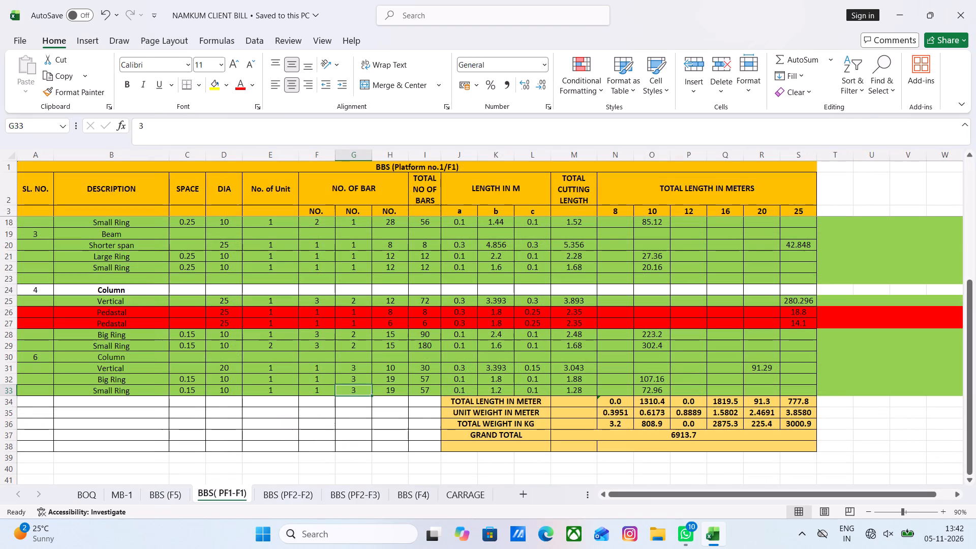
pyautogui.click(171, 497)
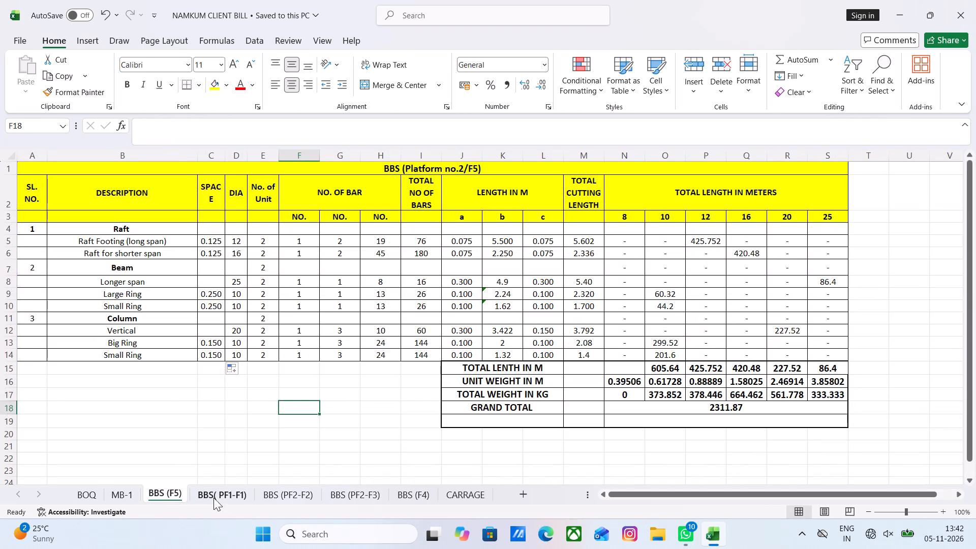
pyautogui.click(234, 498)
pyautogui.click(302, 495)
pyautogui.click(222, 492)
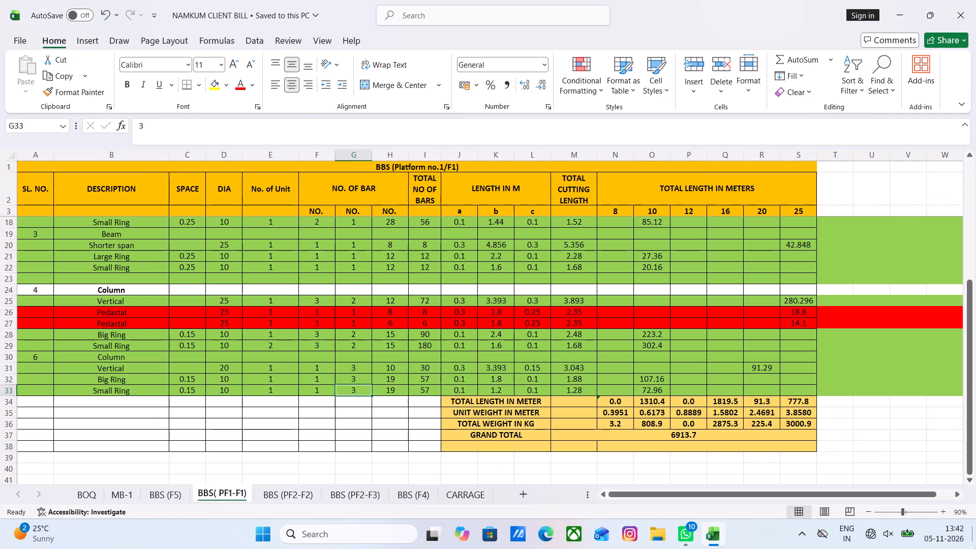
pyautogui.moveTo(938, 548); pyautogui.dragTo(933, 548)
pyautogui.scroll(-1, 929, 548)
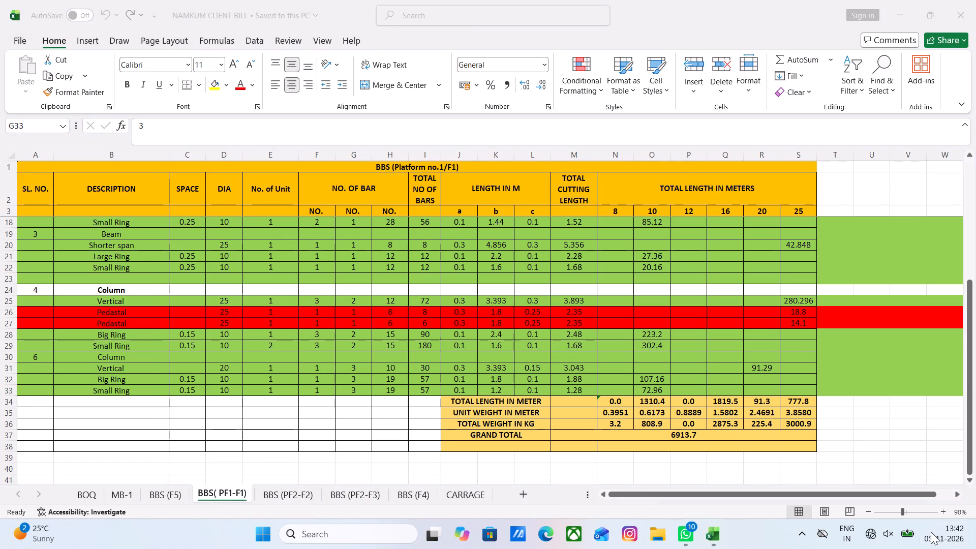
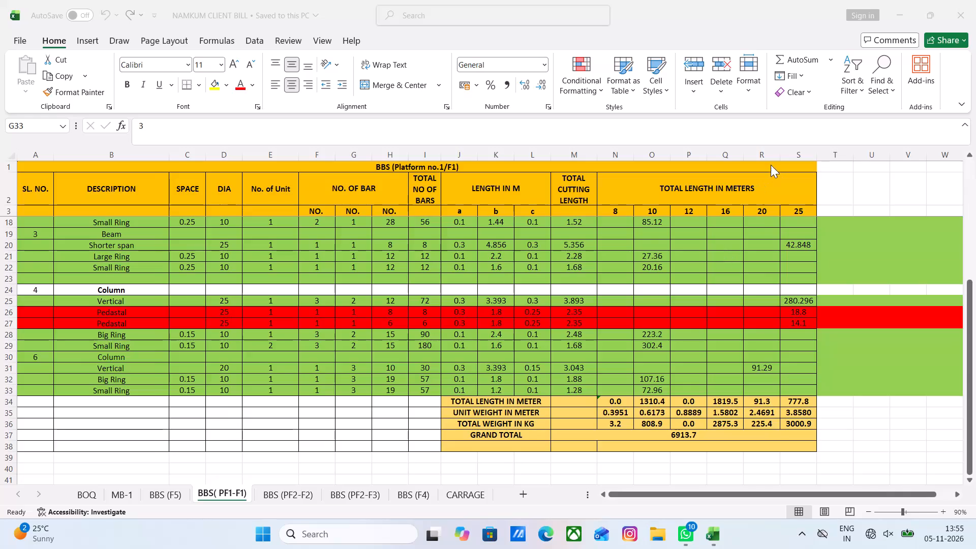
# Review the MB-1 measurement sheet, examining the excavation, roofing, steel dismantling and concrete demolition items up to its first rows.
pyautogui.click(124, 499)
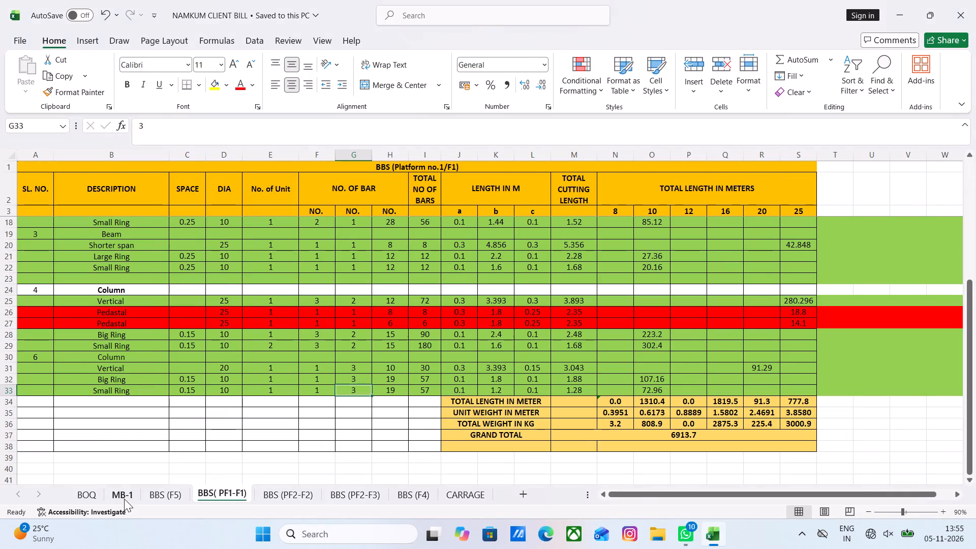
pyautogui.click(127, 491)
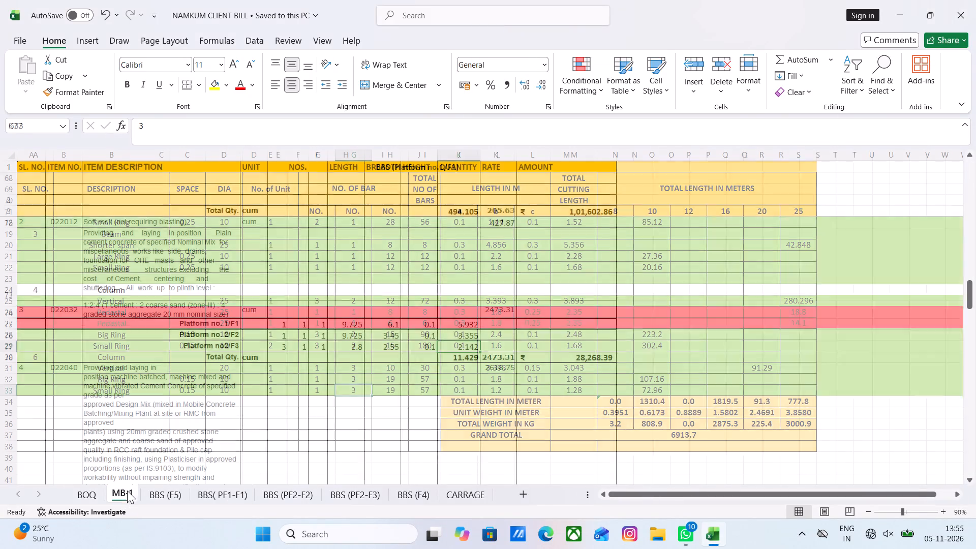
pyautogui.scroll(5, 238, 354)
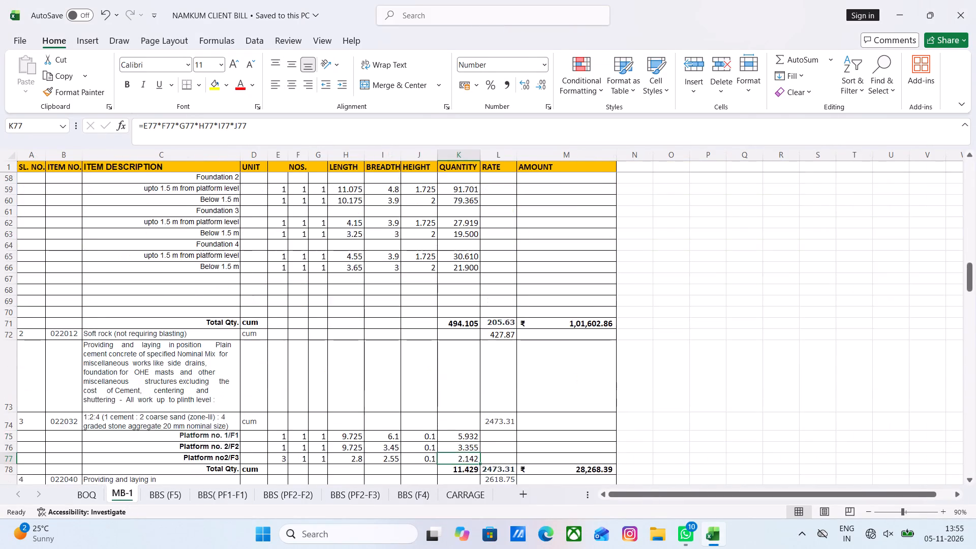
pyautogui.scroll(10, 238, 354)
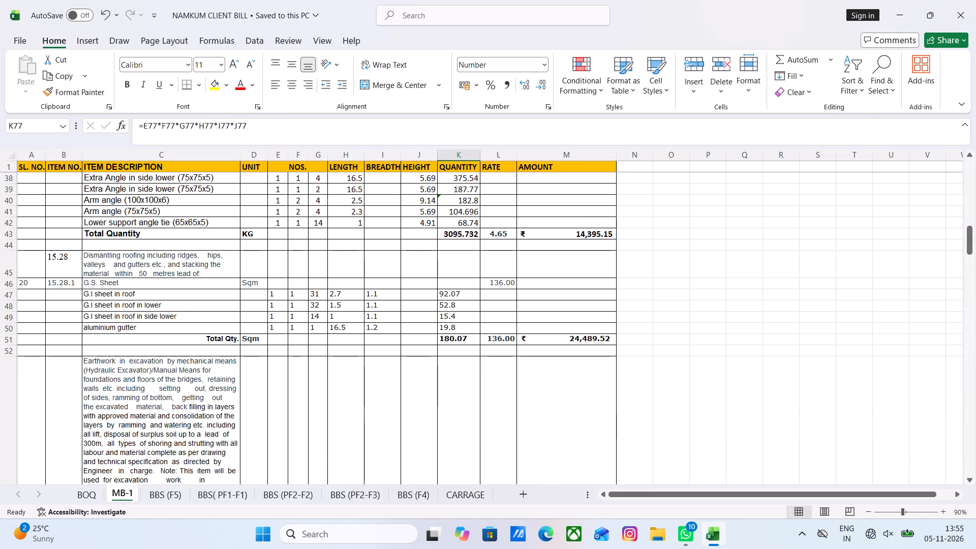
pyautogui.scroll(9, 162, 383)
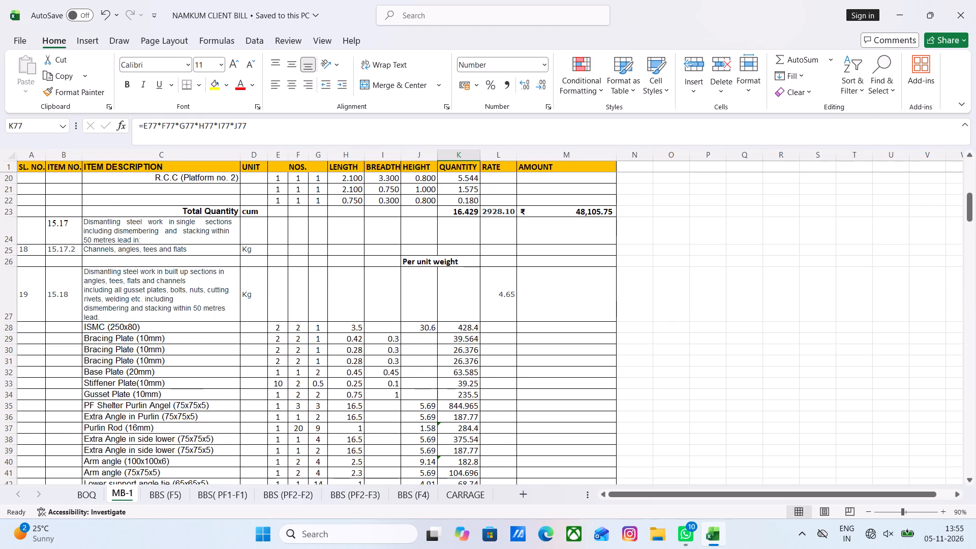
pyautogui.scroll(-8, 162, 383)
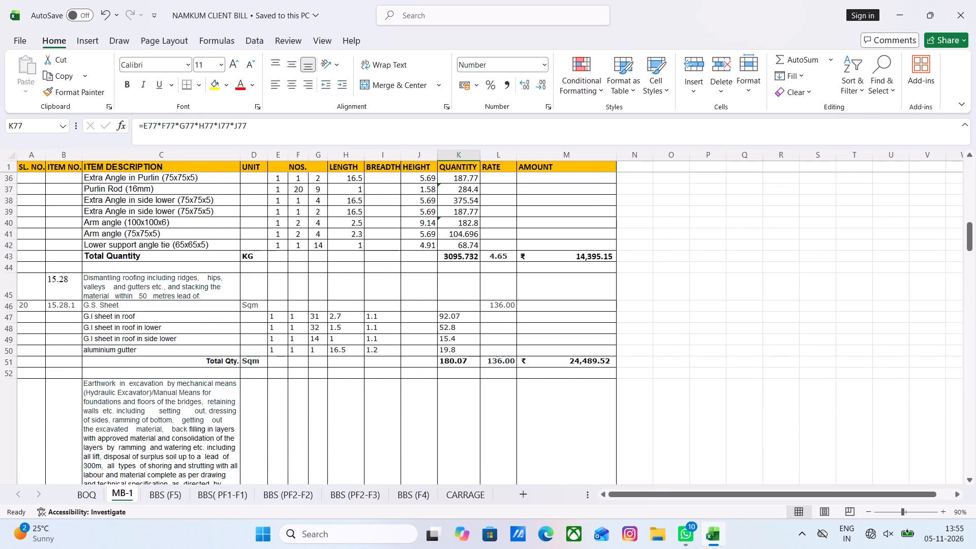
pyautogui.scroll(6, 207, 395)
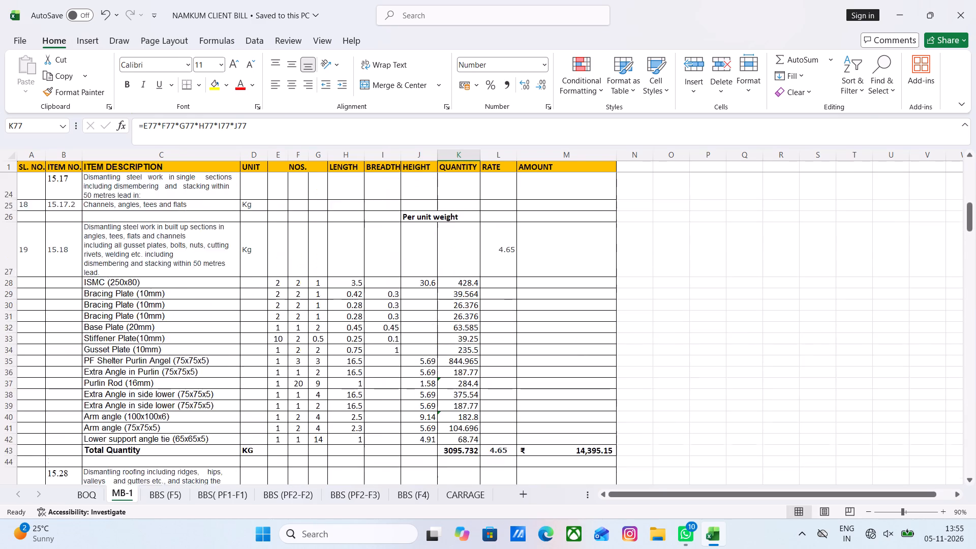
pyautogui.scroll(19, 207, 395)
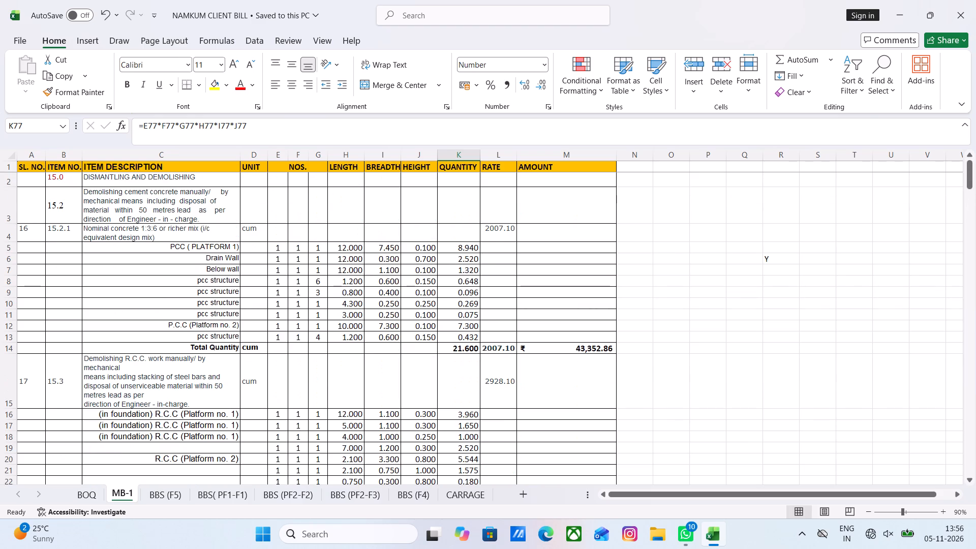
pyautogui.scroll(5, 207, 395)
pyautogui.scroll(-1, 207, 395)
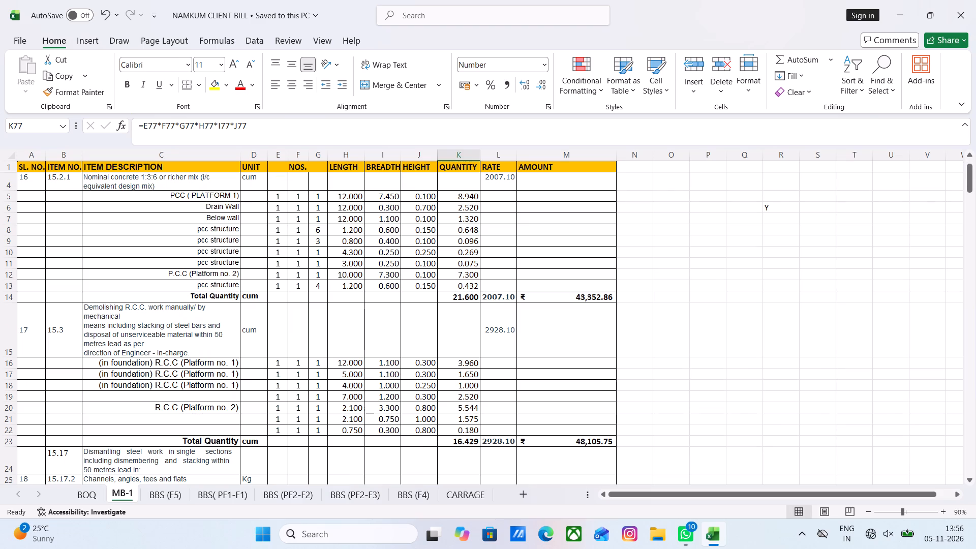
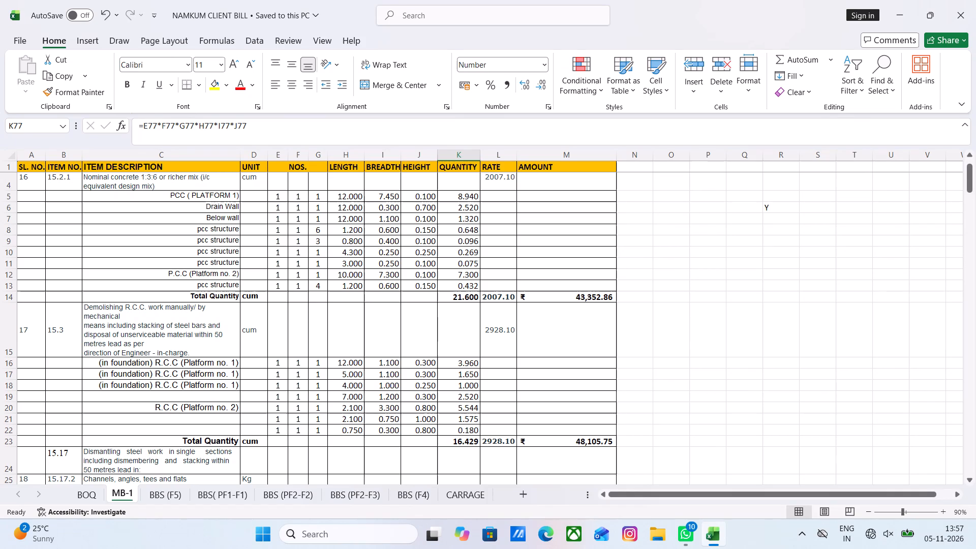
# Examine the R.C.C. demolition, steel dismantling, roofing and excavation measurements down to the excavation total in the MB-1 sheet.
pyautogui.scroll(-1, 177, 310)
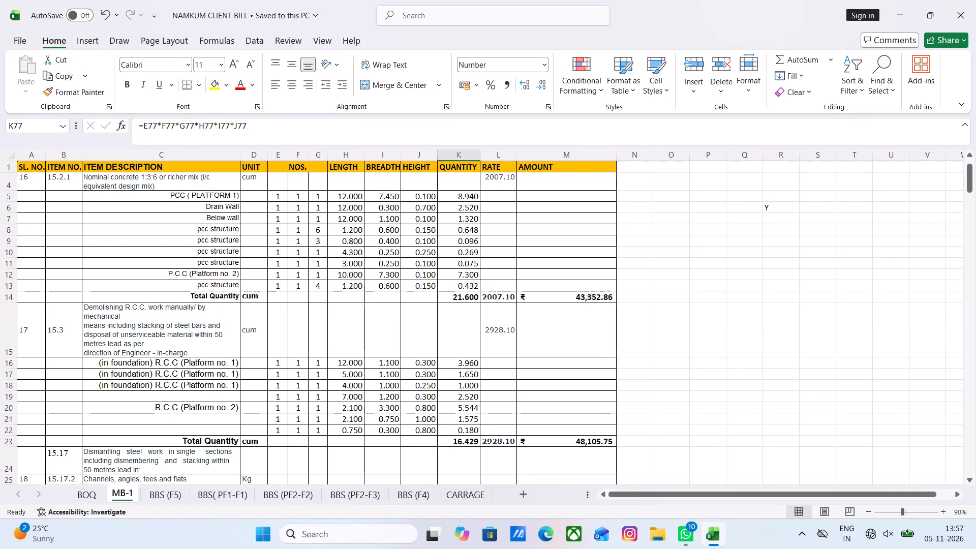
pyautogui.scroll(-8, 177, 310)
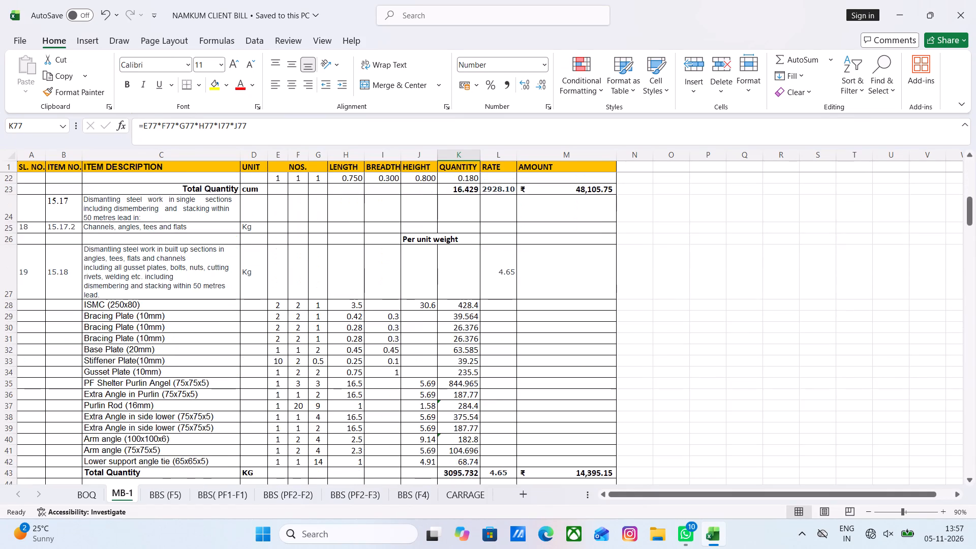
pyautogui.scroll(-5, 177, 309)
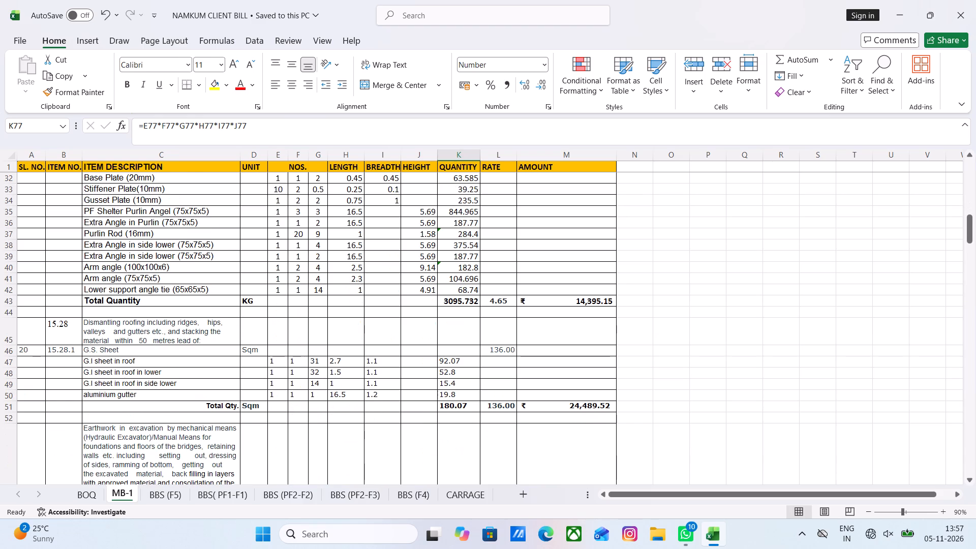
pyautogui.scroll(-9, 177, 309)
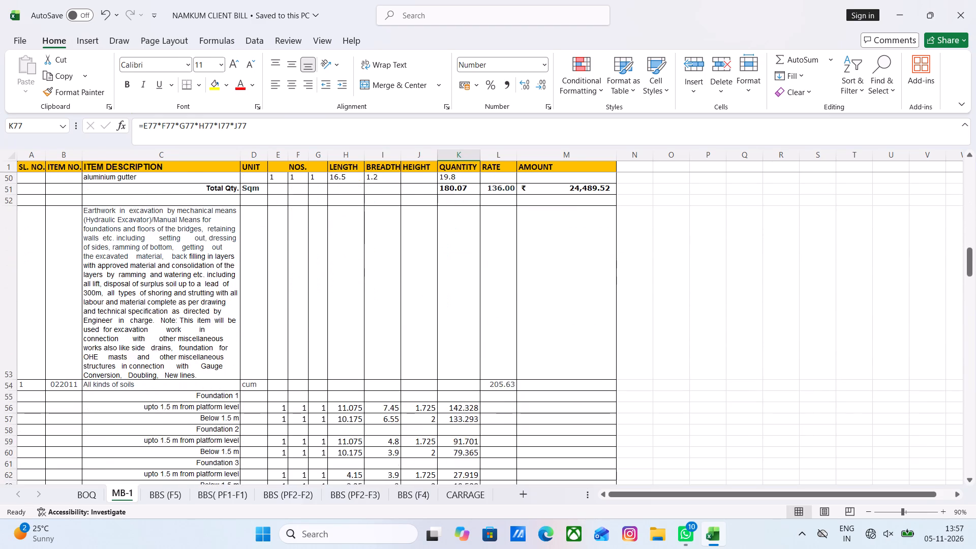
pyautogui.scroll(-7, 177, 309)
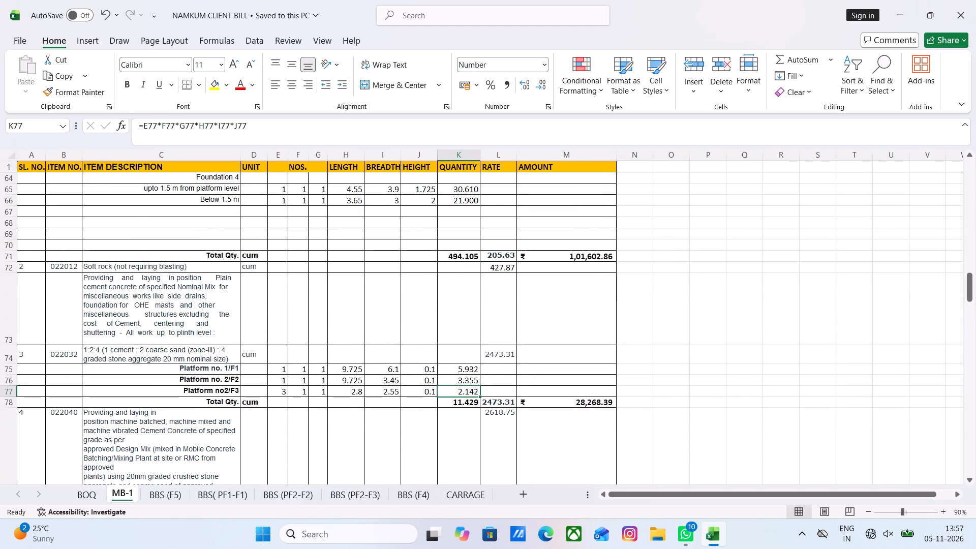
# Examine the plain cement concrete item 022032 and the machine-mixed concrete item 022040 with their Platform 1 and 2 foundation measurements.
pyautogui.scroll(-4, 177, 309)
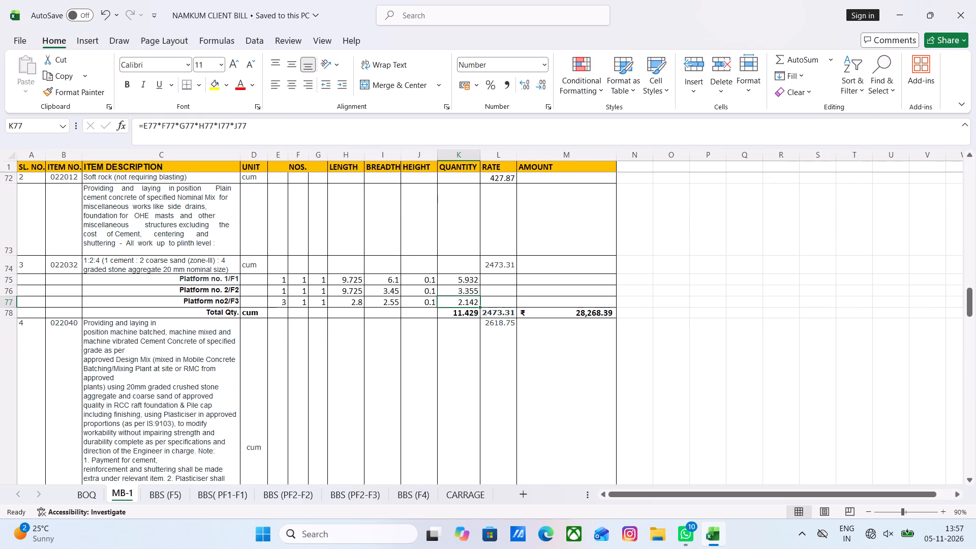
pyautogui.scroll(5, 177, 309)
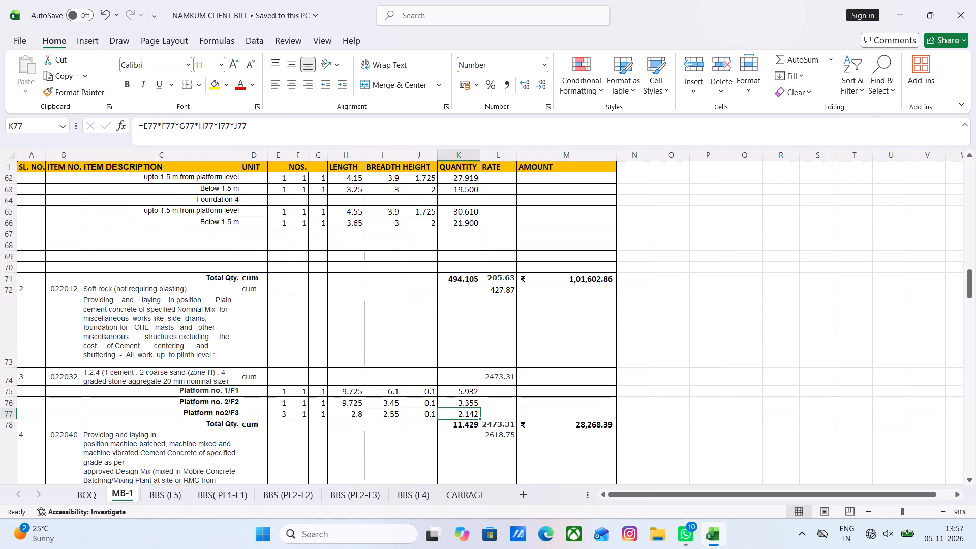
pyautogui.scroll(-3, 177, 309)
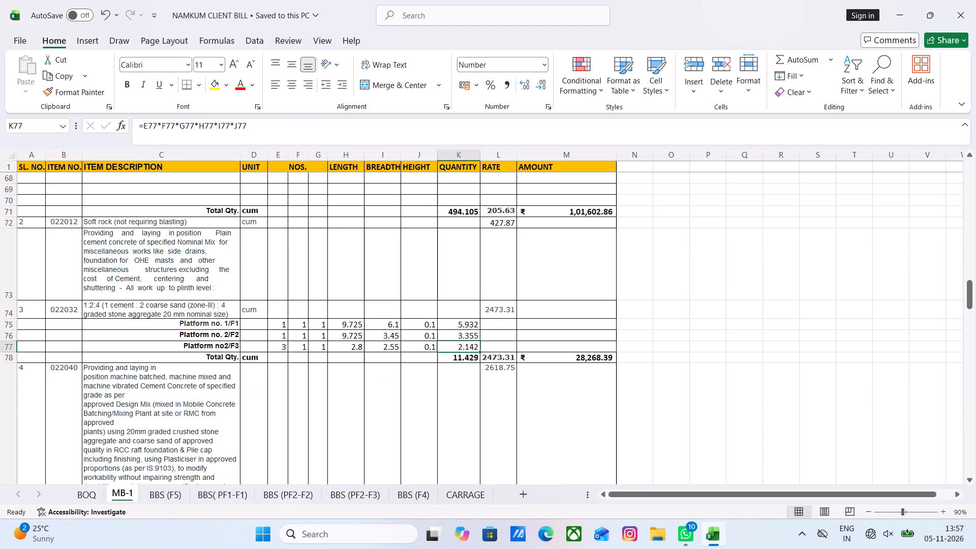
pyautogui.scroll(-4, 180, 302)
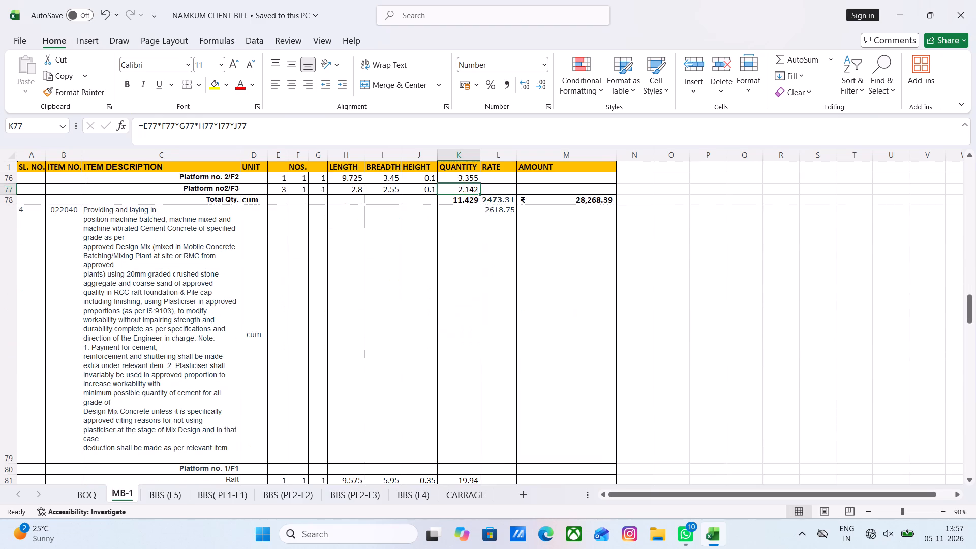
pyautogui.scroll(-2, 181, 302)
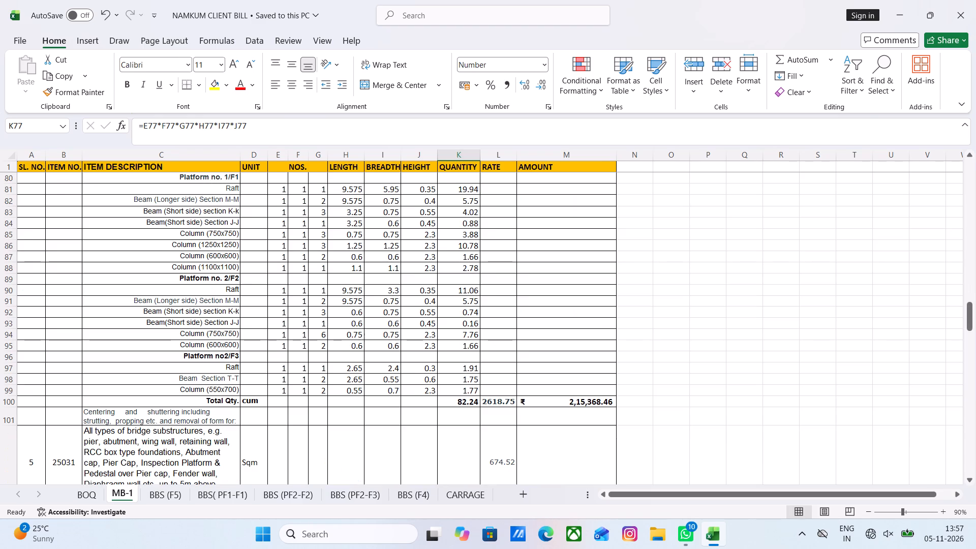
pyautogui.scroll(1, 181, 302)
pyautogui.scroll(-3, 181, 302)
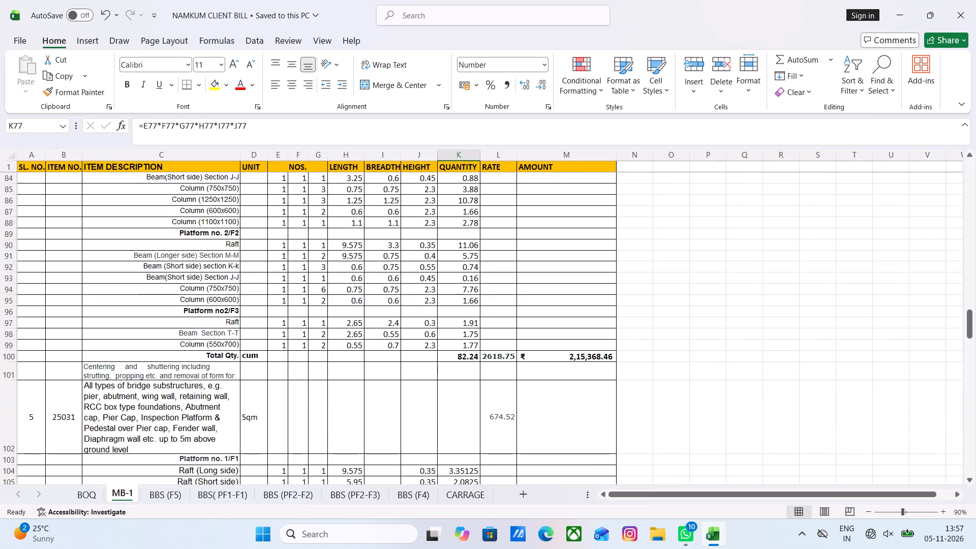
pyautogui.scroll(3, 194, 346)
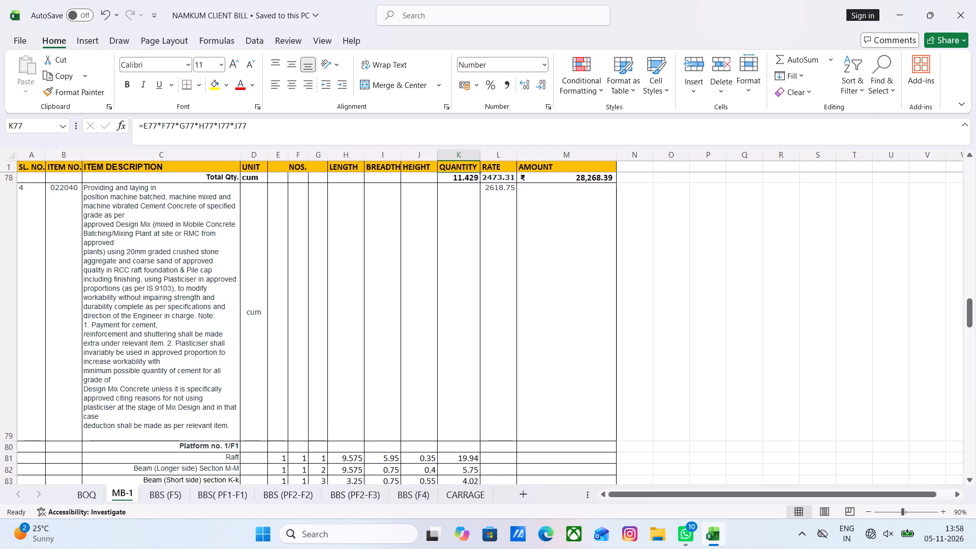
# Insert eight blank rows above the Total Qty. row of concrete item 022040, below the Platform no2/F3 Column (550x700) entry.
pyautogui.scroll(-1, 111, 400)
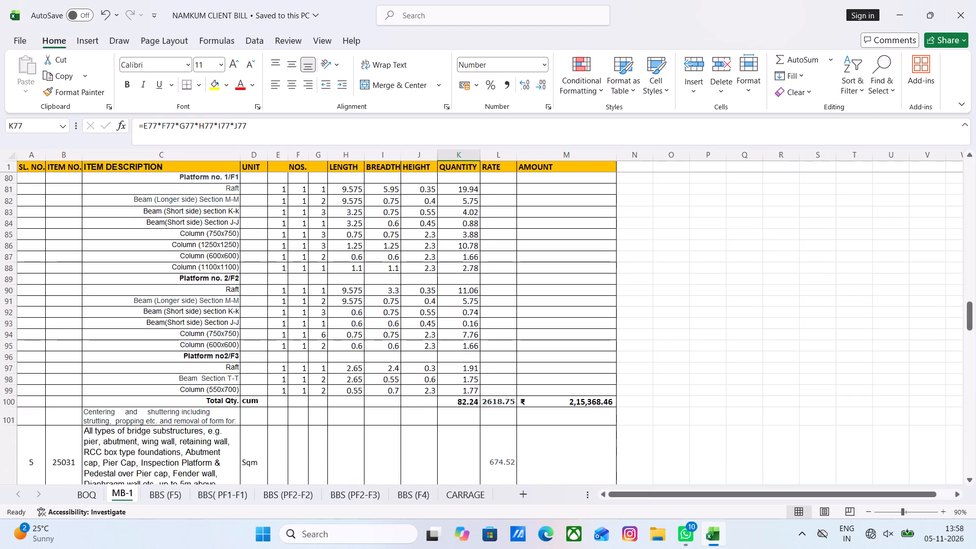
pyautogui.scroll(-1, 111, 400)
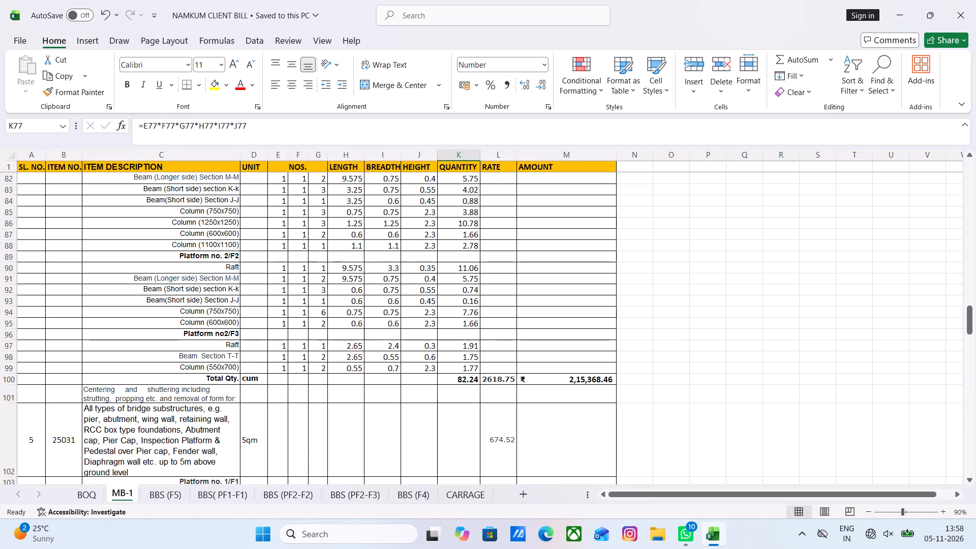
pyautogui.click(12, 380)
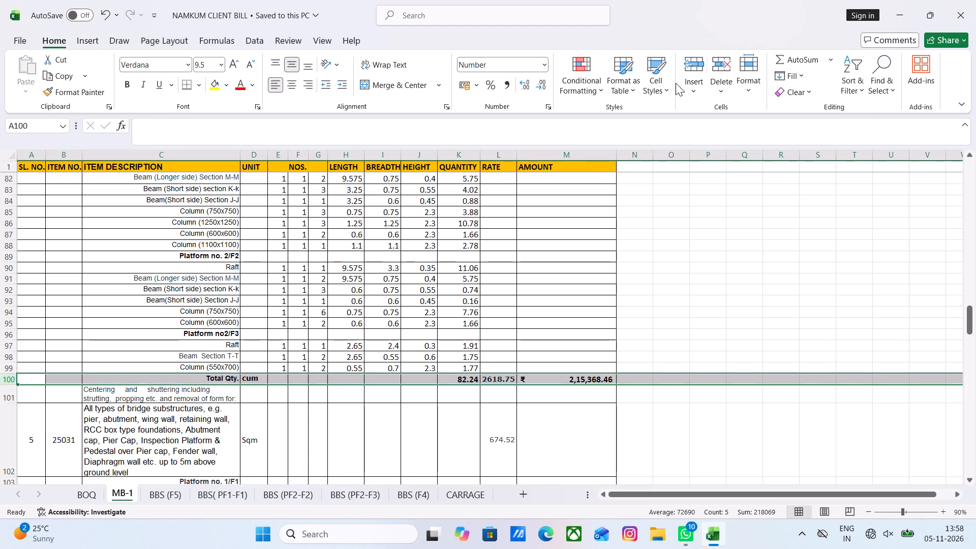
pyautogui.tripleClick(687, 68)
pyautogui.tripleClick(687, 68)
pyautogui.click(687, 68)
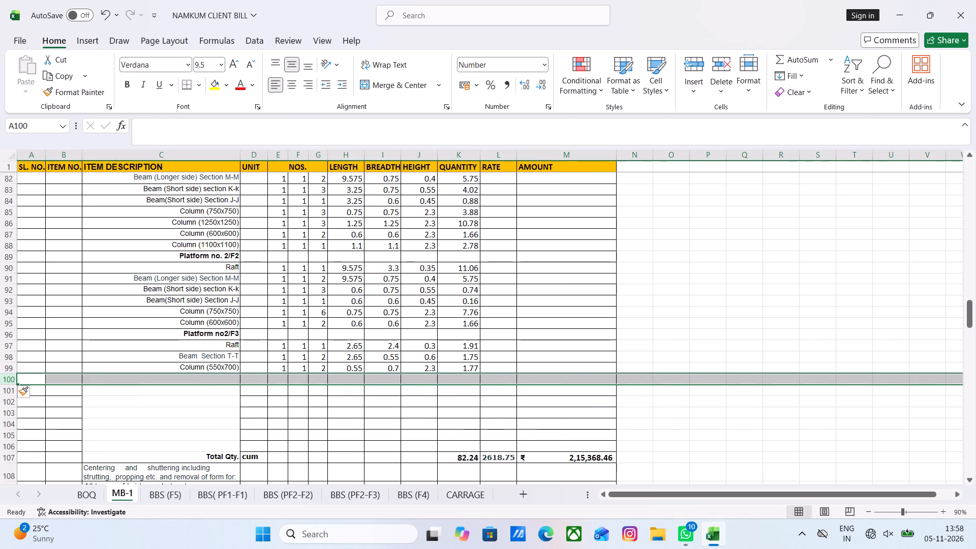
pyautogui.click(695, 73)
pyautogui.click(743, 228)
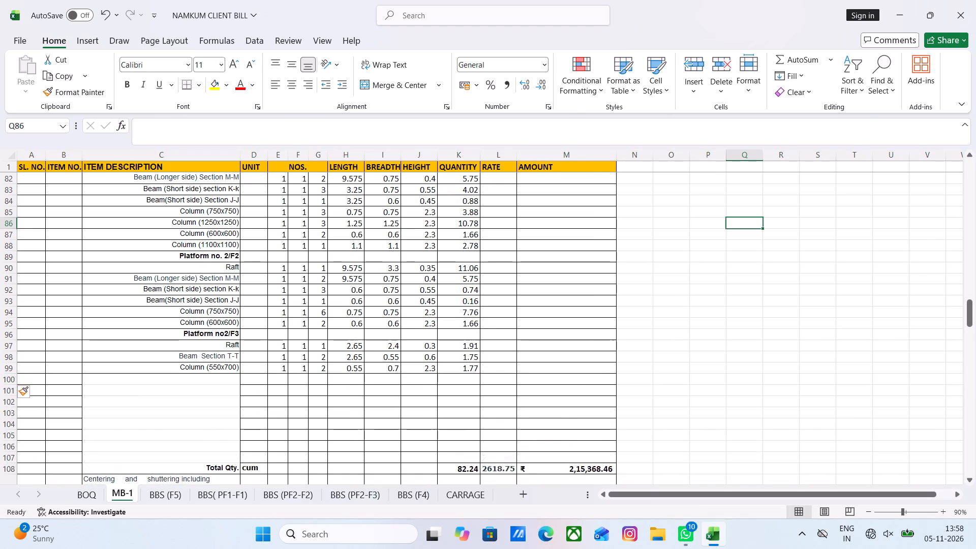
# Apply all borders to the blank item description cells C100 to C107 in the inserted rows.
pyautogui.scroll(-2, 282, 365)
pyautogui.moveTo(98, 333); pyautogui.dragTo(167, 413)
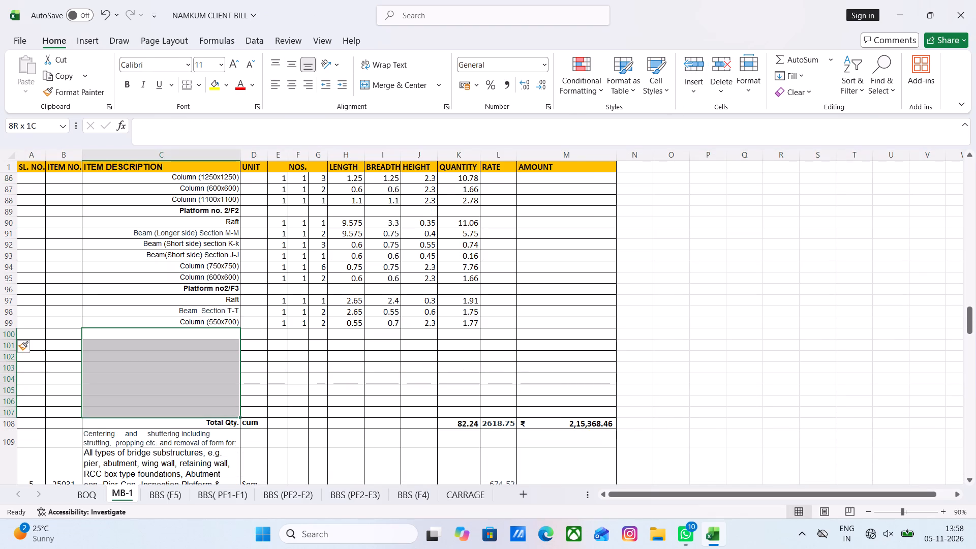
pyautogui.moveTo(167, 413); pyautogui.dragTo(167, 413)
pyautogui.click(199, 80)
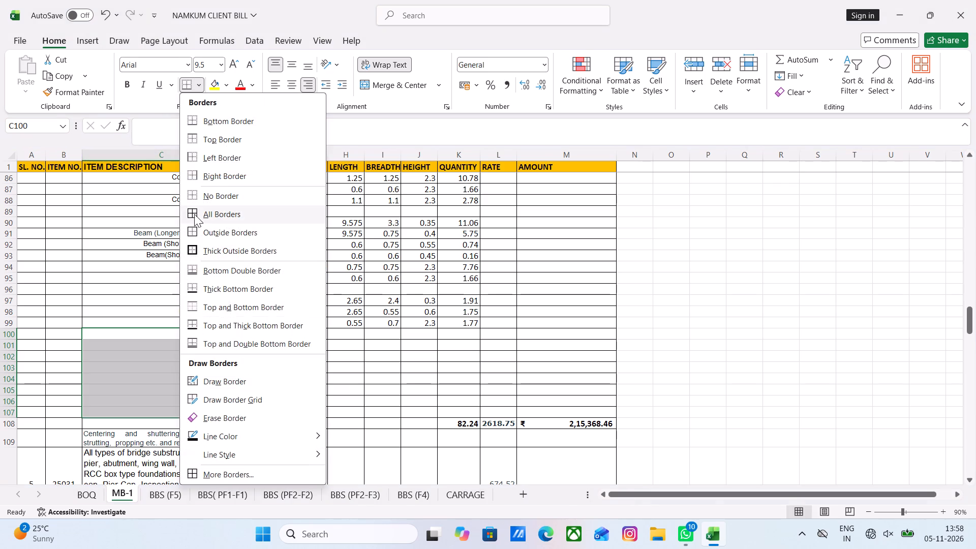
pyautogui.click(197, 212)
pyautogui.click(726, 278)
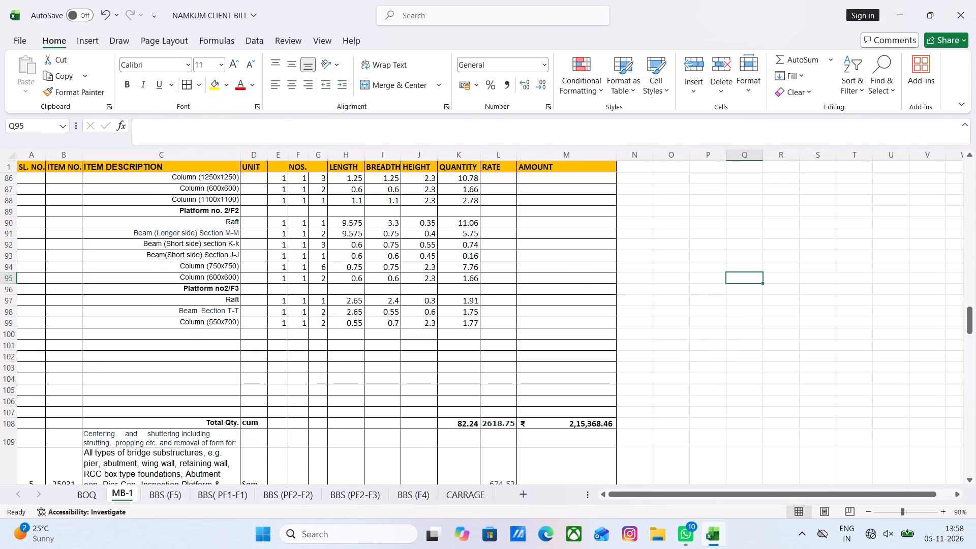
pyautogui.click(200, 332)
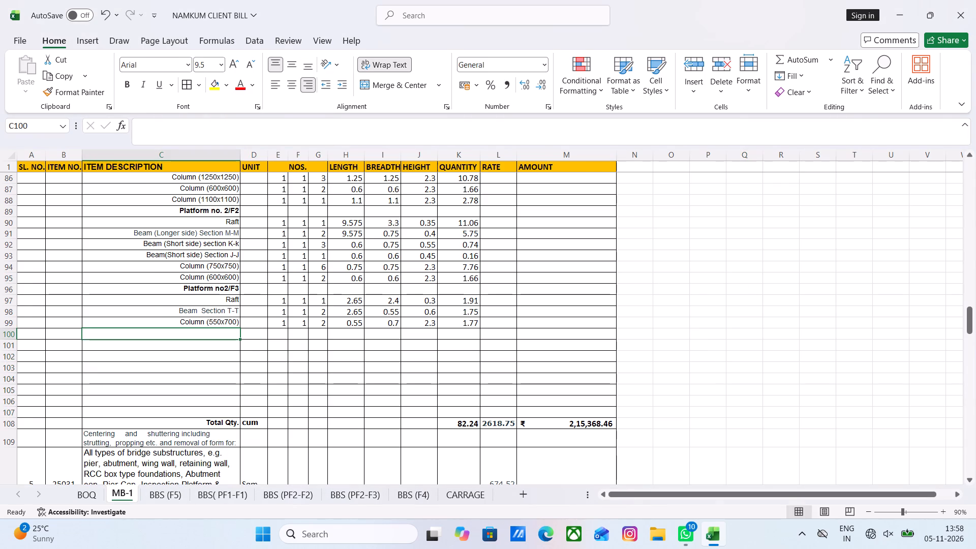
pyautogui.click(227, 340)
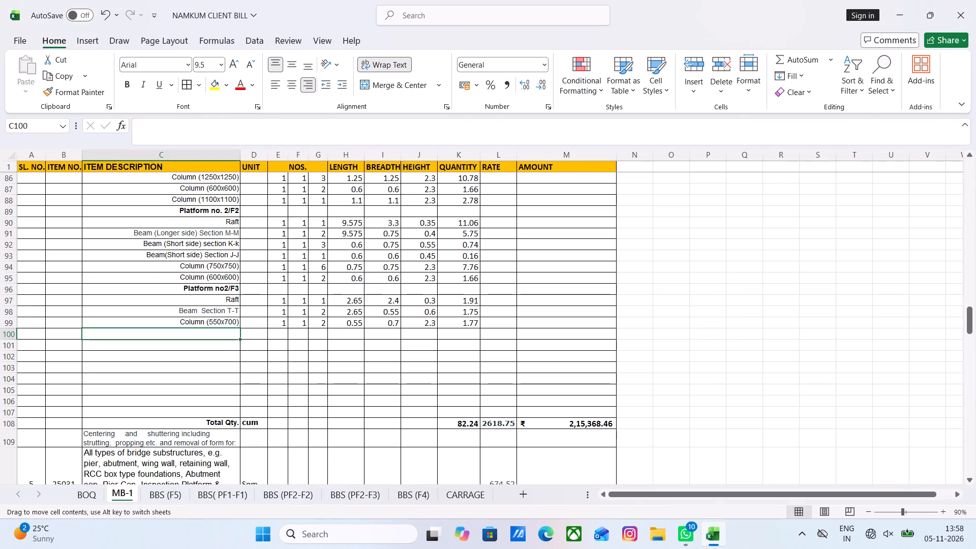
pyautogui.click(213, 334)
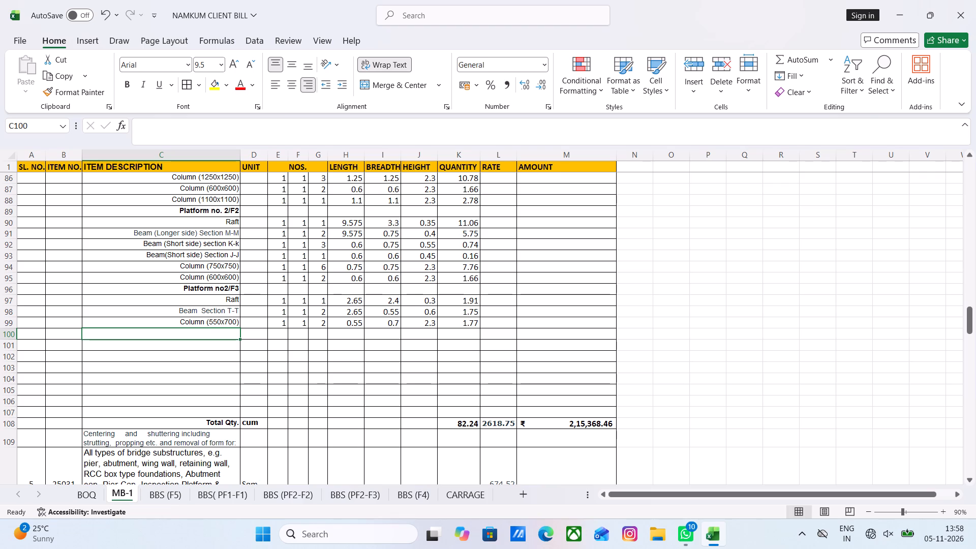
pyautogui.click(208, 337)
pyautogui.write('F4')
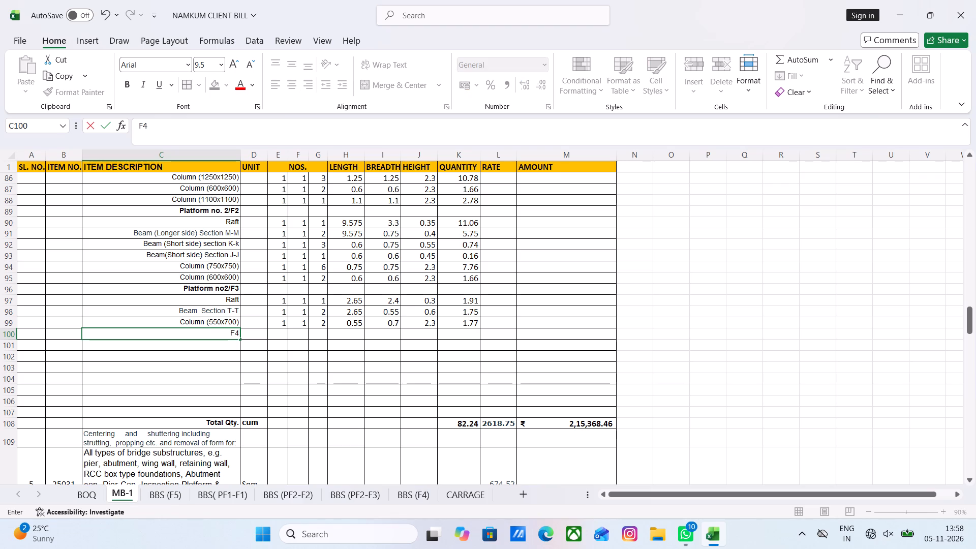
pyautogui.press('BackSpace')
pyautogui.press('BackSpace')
# Copy the Platform no2/F3 heading into cell C100 and change the copy to read Platform no2/F4.
pyautogui.click(228, 286)
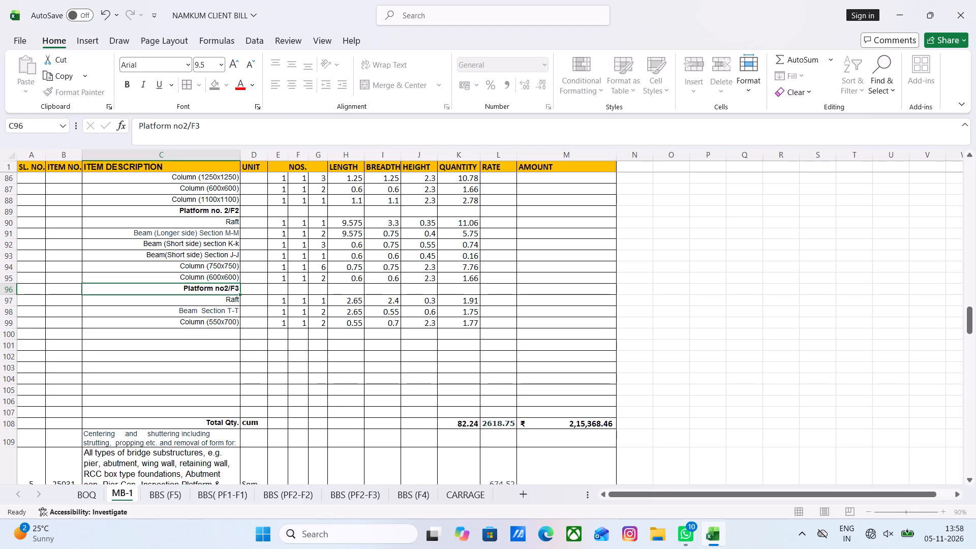
pyautogui.hotkey('ctrl', 'c')
pyautogui.click(211, 337)
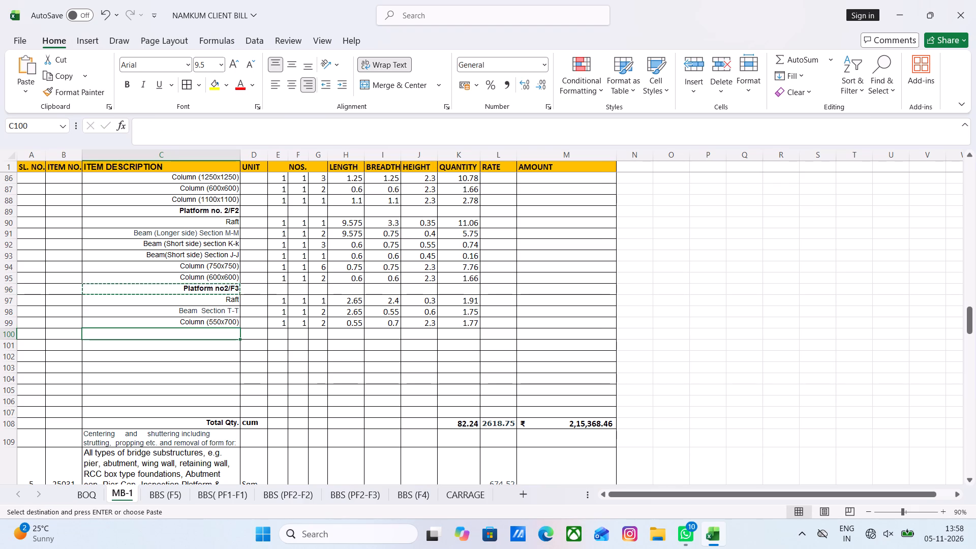
pyautogui.hotkey('ctrl', 'v')
pyautogui.press('Escape')
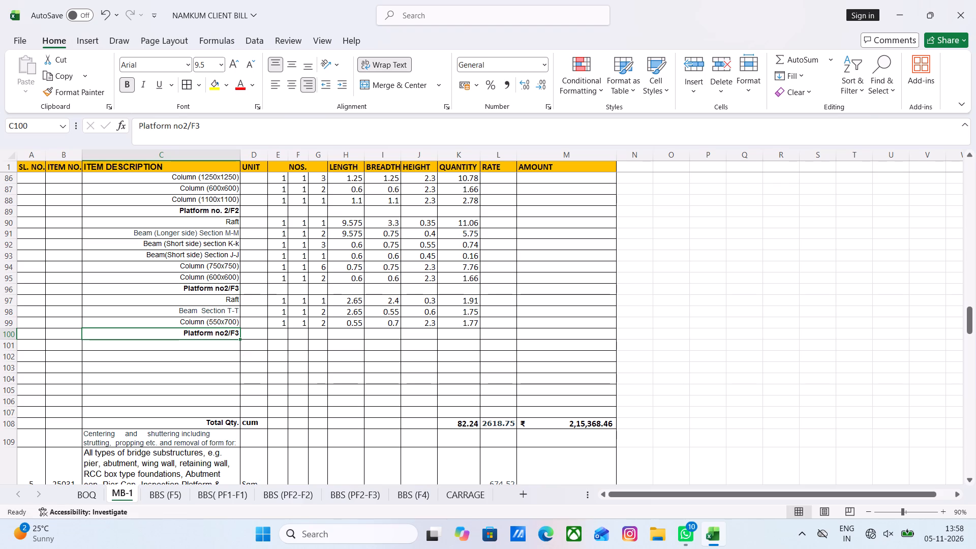
pyautogui.doubleClick(234, 333)
pyautogui.click(236, 334)
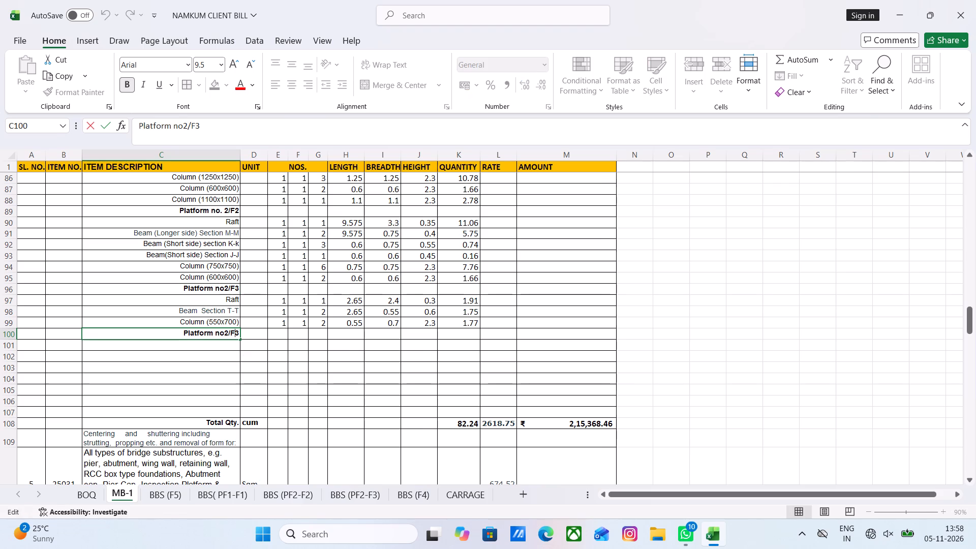
pyautogui.press('Right')
pyautogui.press('BackSpace')
pyautogui.press('4')
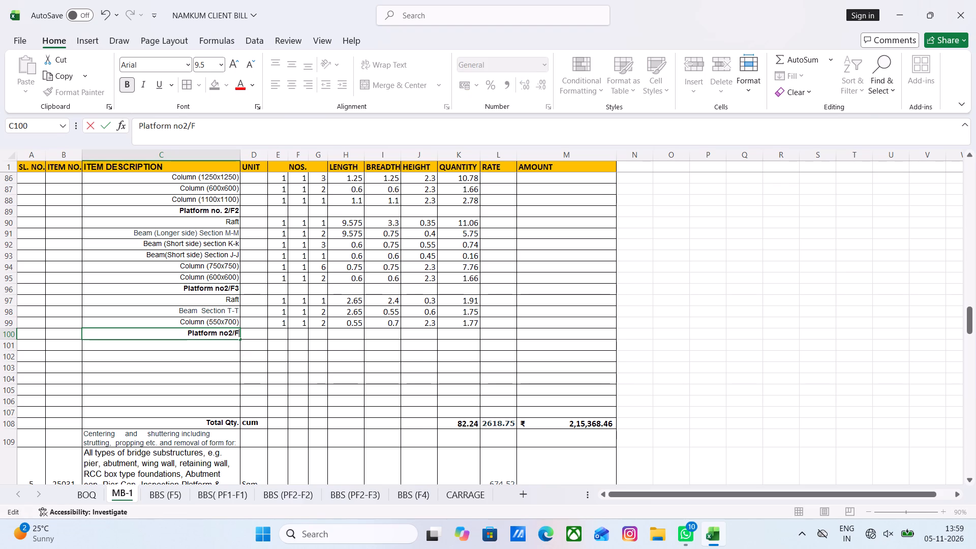
pyautogui.click(266, 364)
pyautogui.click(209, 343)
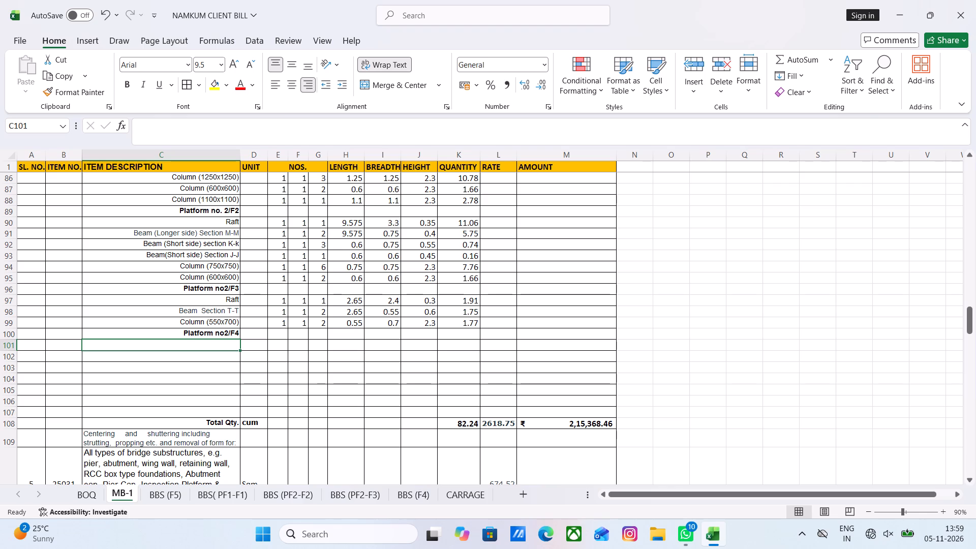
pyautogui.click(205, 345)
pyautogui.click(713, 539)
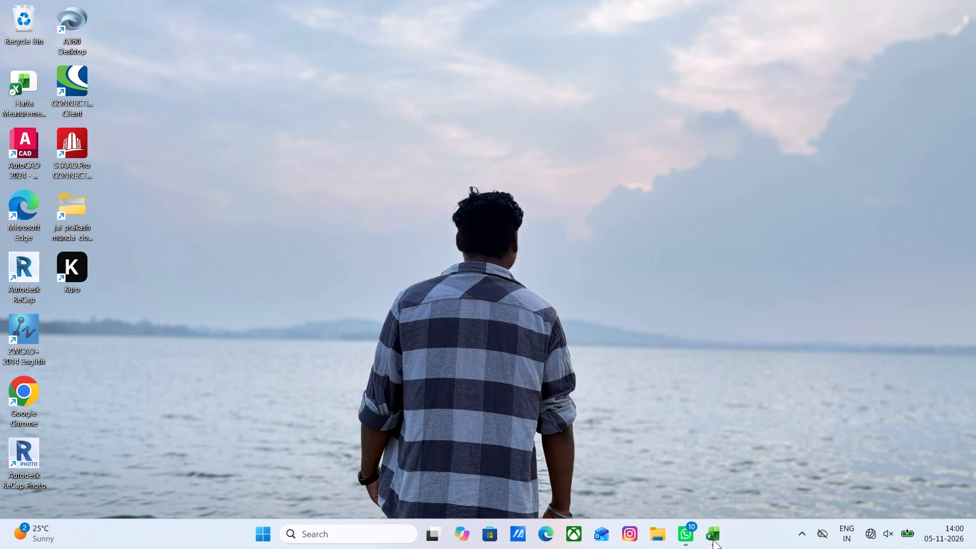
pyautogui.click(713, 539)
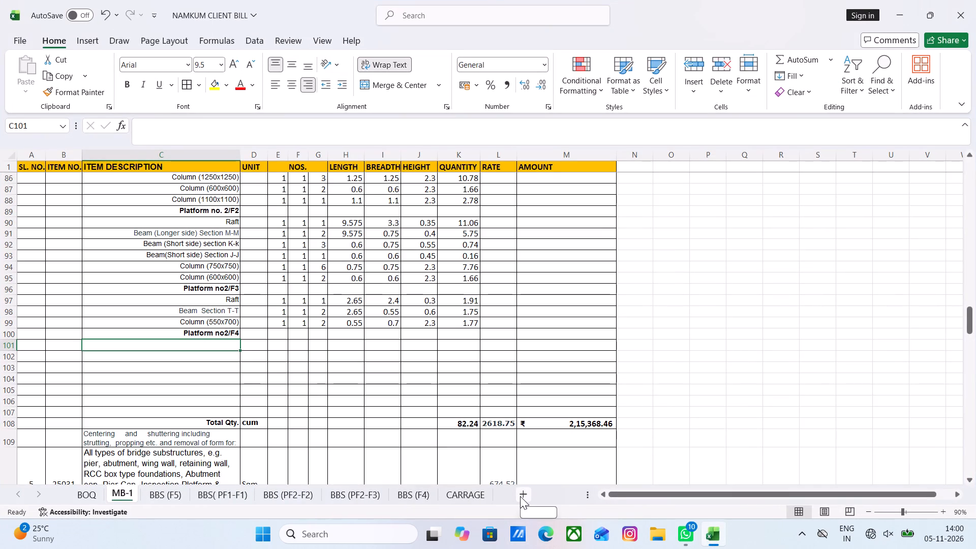
# Create a new blank workbook alongside the NAMKUM CLIENT BILL workbook.
pyautogui.click(714, 536)
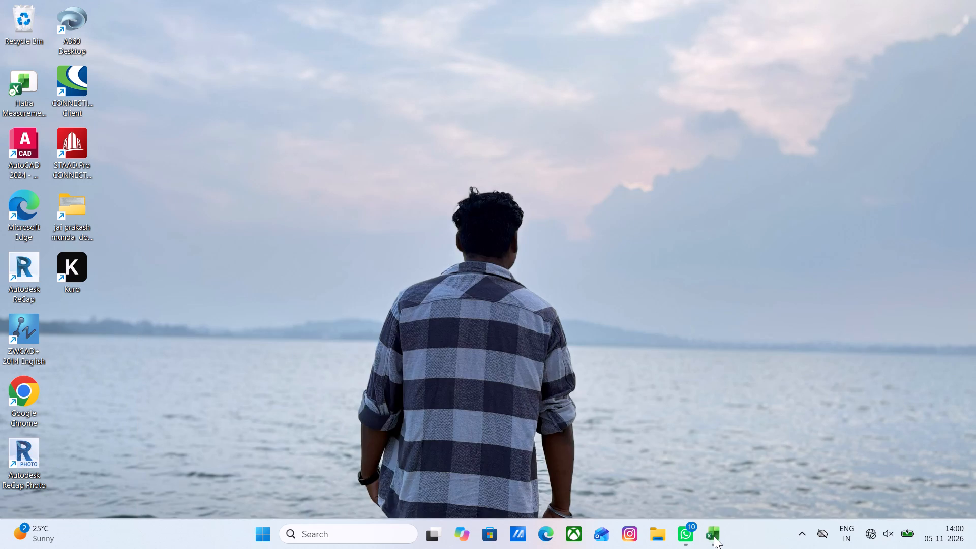
pyautogui.click(708, 538)
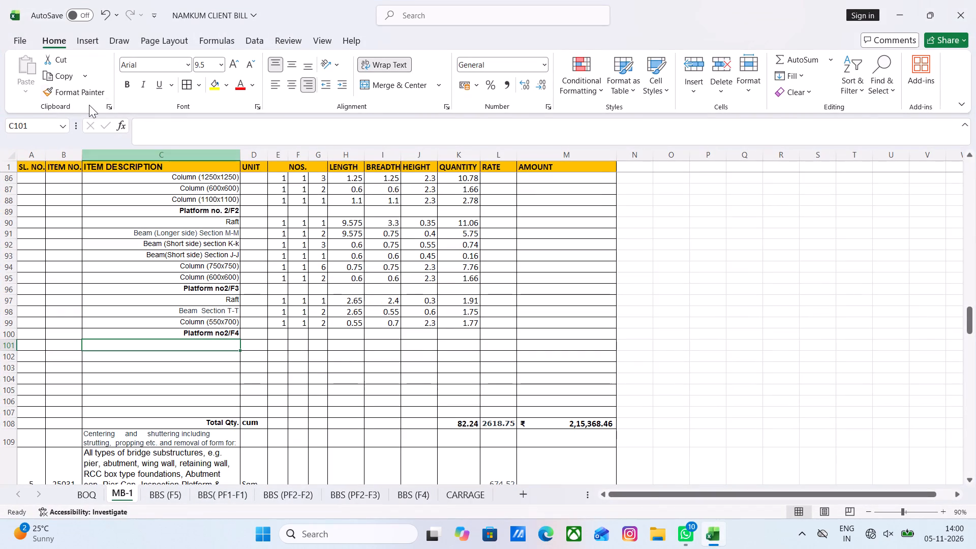
pyautogui.click(19, 37)
pyautogui.click(186, 140)
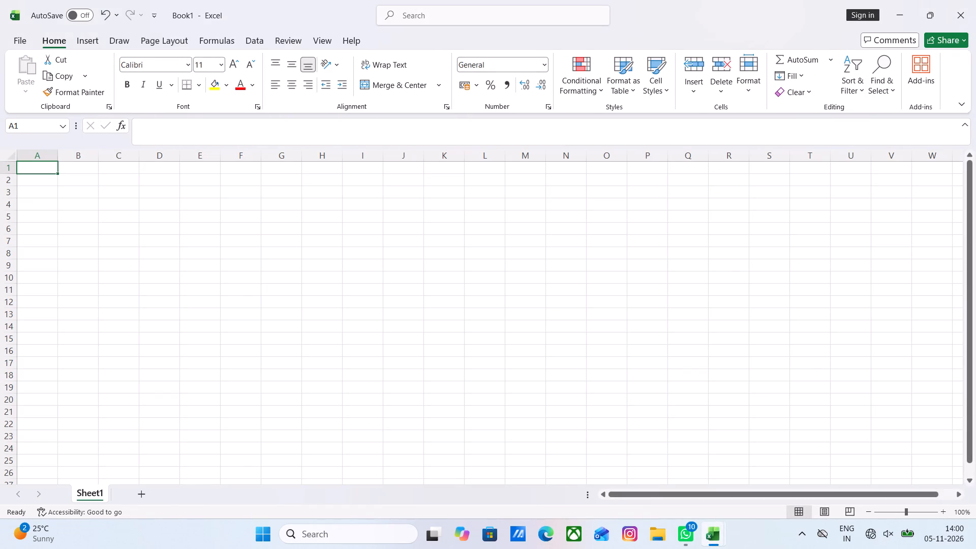
# Copy the MB-1 header cells from SL. NO. to QUANTITY (A1 to K1) into row 1 of the new Book1 workbook.
pyautogui.click(710, 541)
pyautogui.click(662, 471)
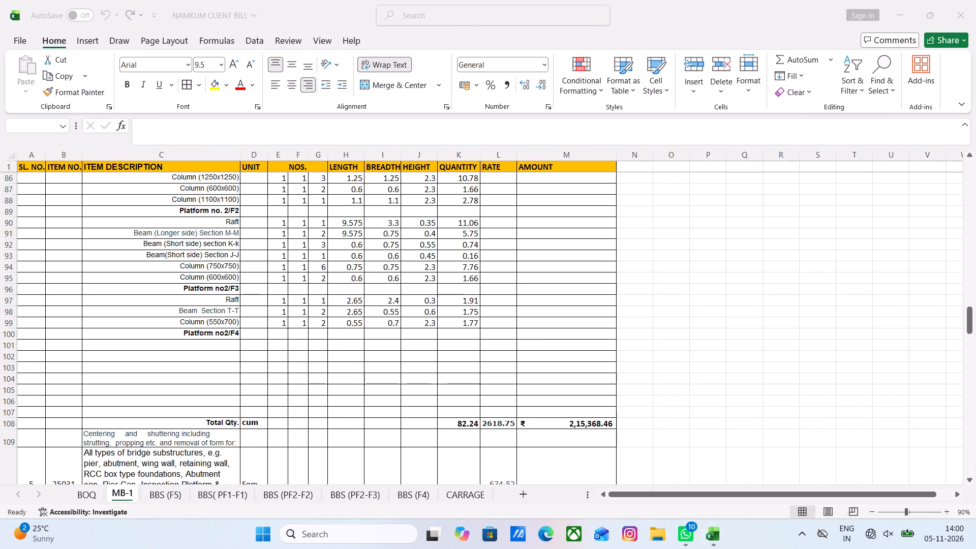
pyautogui.moveTo(25, 165); pyautogui.dragTo(444, 172)
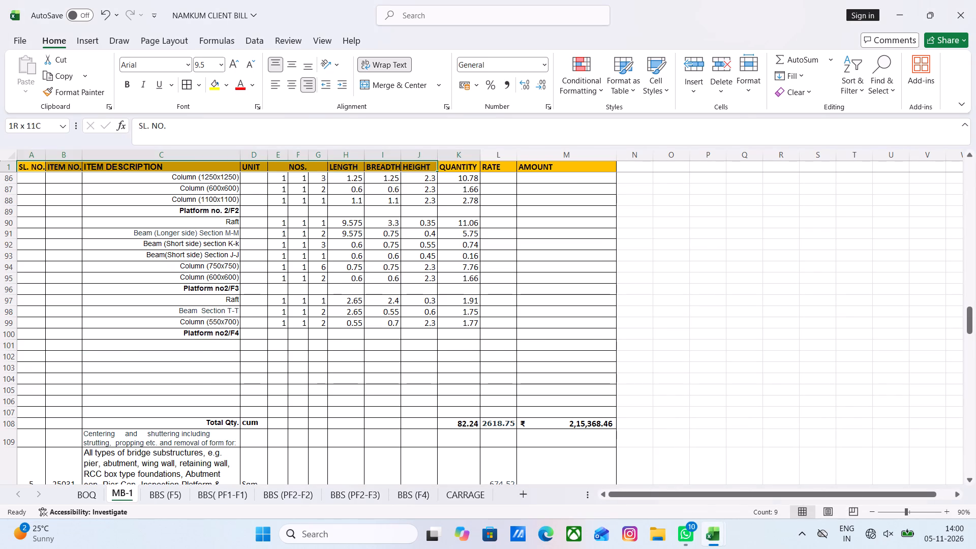
pyautogui.moveTo(444, 172); pyautogui.dragTo(474, 169)
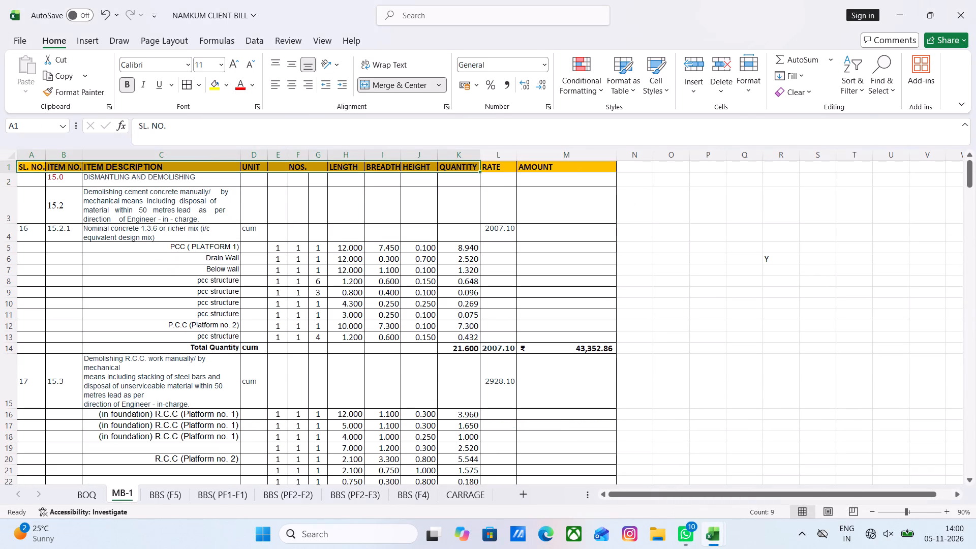
pyautogui.hotkey('ctrl', 'c')
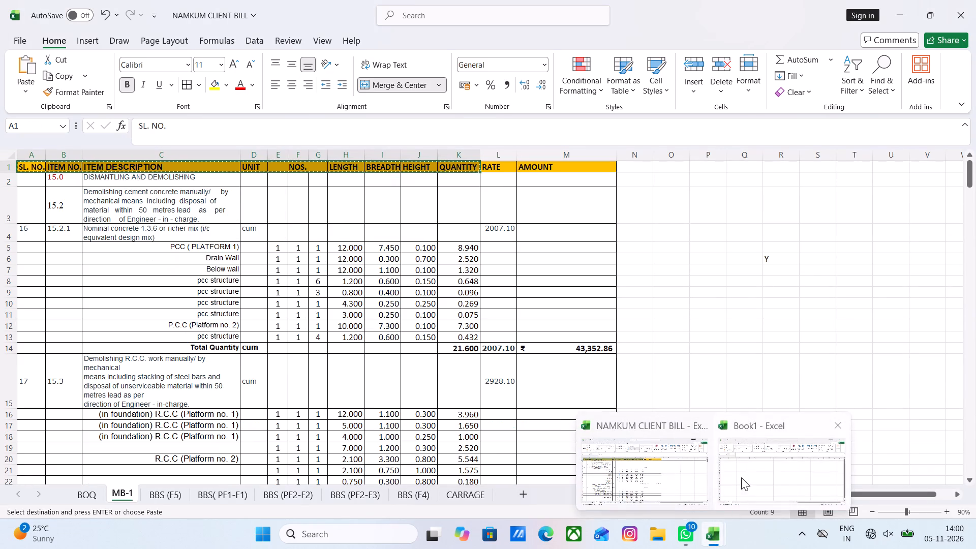
pyautogui.click(750, 470)
pyautogui.hotkey('ctrl', 'v')
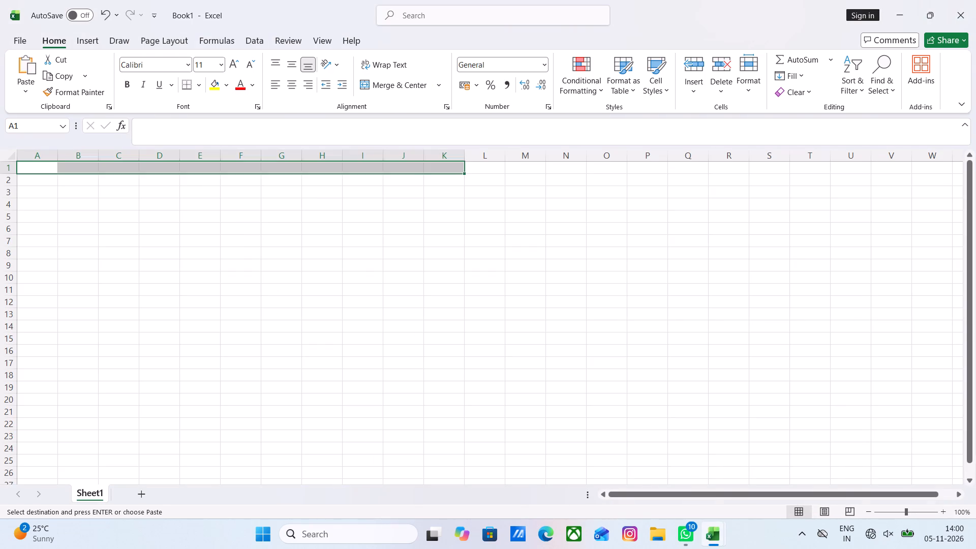
pyautogui.click(271, 296)
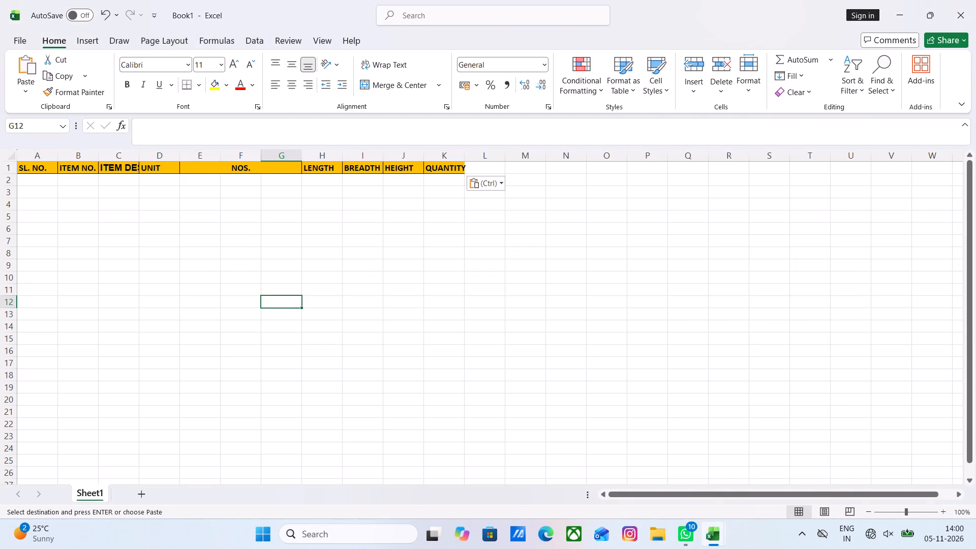
# Widen column C so that the full ITEM DESCRIPTION heading fits with room to spare.
pyautogui.moveTo(138, 155); pyautogui.dragTo(220, 162)
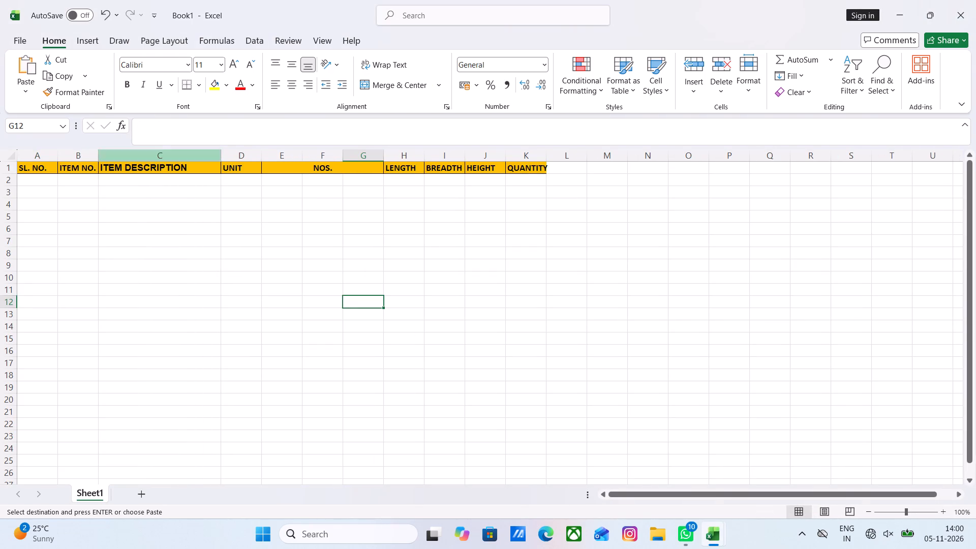
pyautogui.moveTo(220, 155); pyautogui.dragTo(234, 158)
pyautogui.click(196, 222)
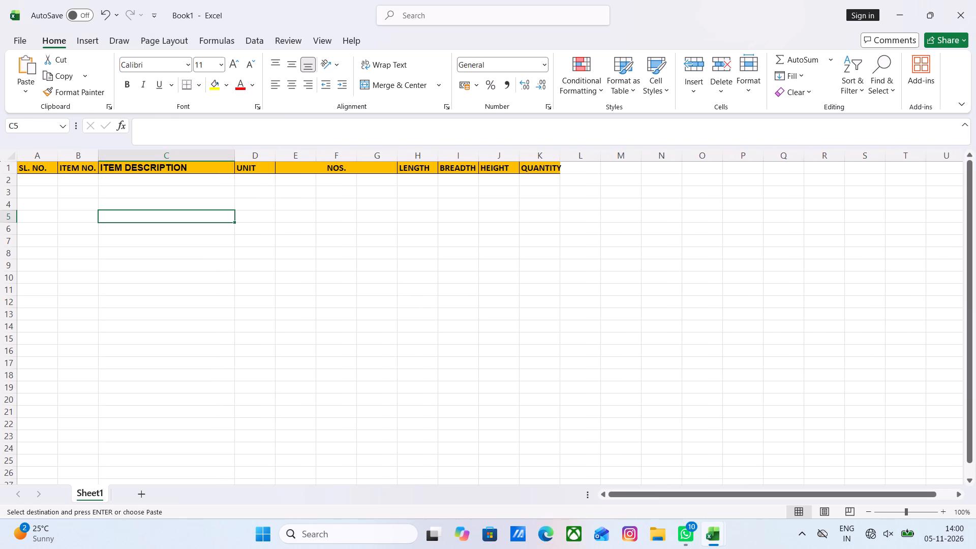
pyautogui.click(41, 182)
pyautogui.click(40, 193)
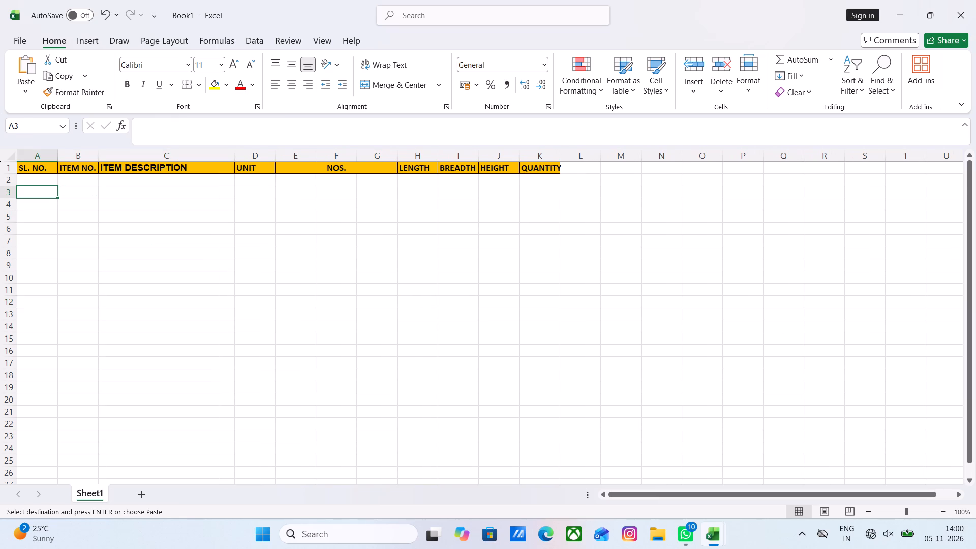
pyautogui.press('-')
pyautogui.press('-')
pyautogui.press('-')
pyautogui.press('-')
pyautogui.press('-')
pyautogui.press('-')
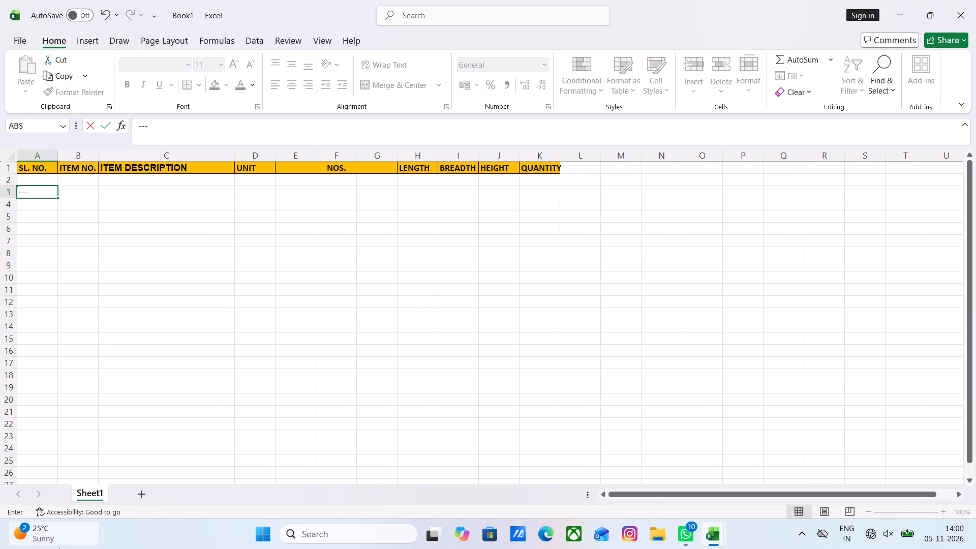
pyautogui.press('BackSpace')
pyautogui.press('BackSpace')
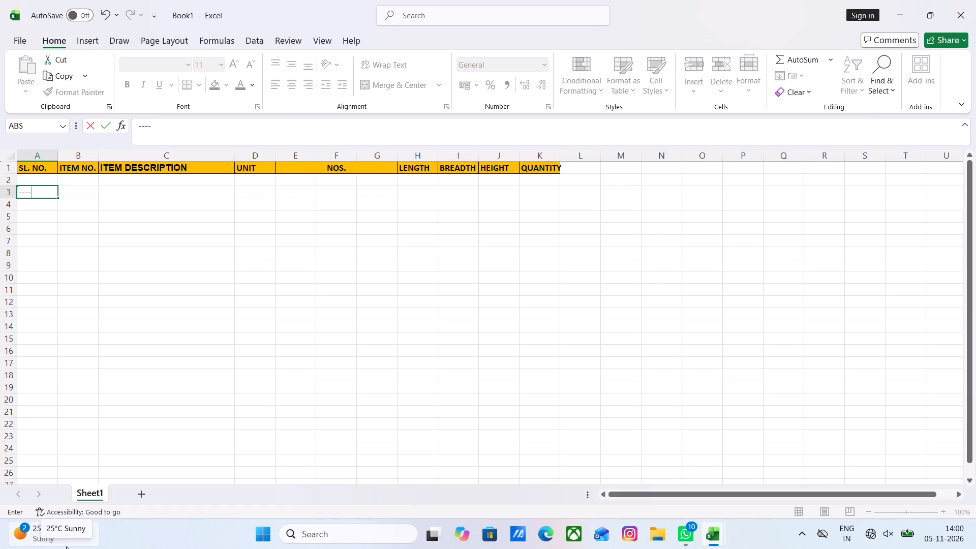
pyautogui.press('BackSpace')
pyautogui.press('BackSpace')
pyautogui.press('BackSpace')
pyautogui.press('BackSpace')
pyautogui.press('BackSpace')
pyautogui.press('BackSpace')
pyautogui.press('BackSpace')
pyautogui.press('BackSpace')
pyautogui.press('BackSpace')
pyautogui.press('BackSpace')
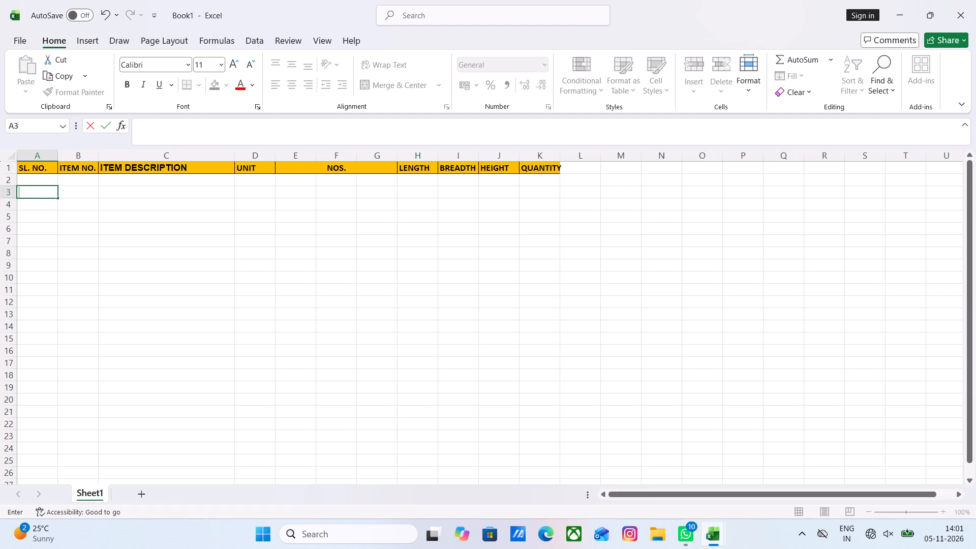
# Enter serial number 1 in cell A3 and a bold F3 heading in cell C3.
pyautogui.press('1')
pyautogui.click(74, 196)
pyautogui.click(115, 191)
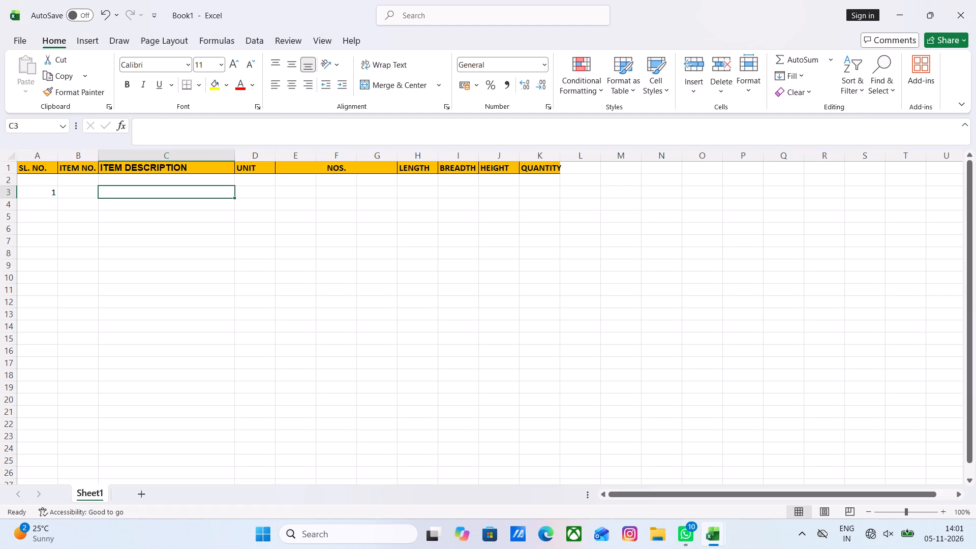
pyautogui.write('co')
pyautogui.press('BackSpace')
pyautogui.press('BackSpace')
pyautogui.press('BackSpace')
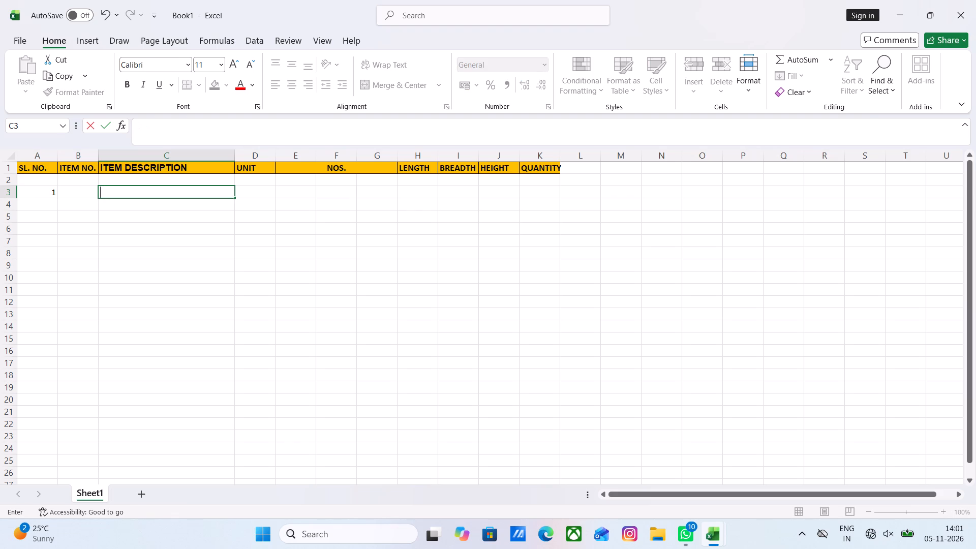
pyautogui.press('f')
pyautogui.press('space')
pyautogui.write('3')
pyautogui.press('BackSpace')
pyautogui.press('BackSpace')
pyautogui.write('F3')
pyautogui.press('space')
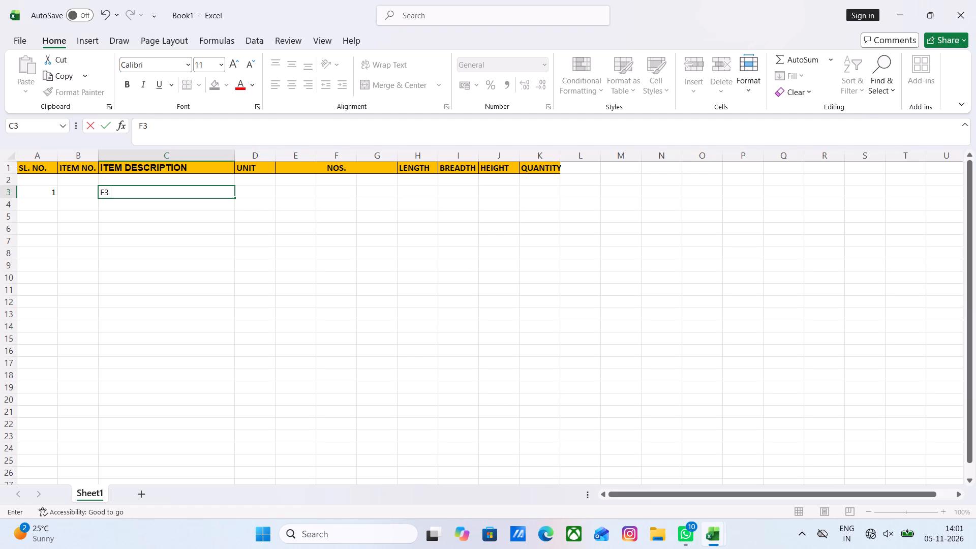
pyautogui.click(117, 204)
pyautogui.click(115, 190)
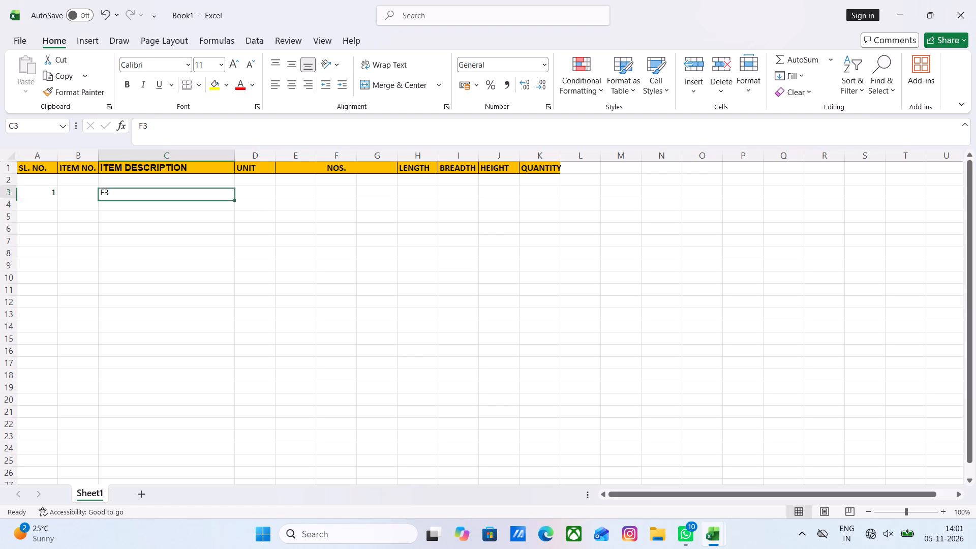
pyautogui.click(126, 86)
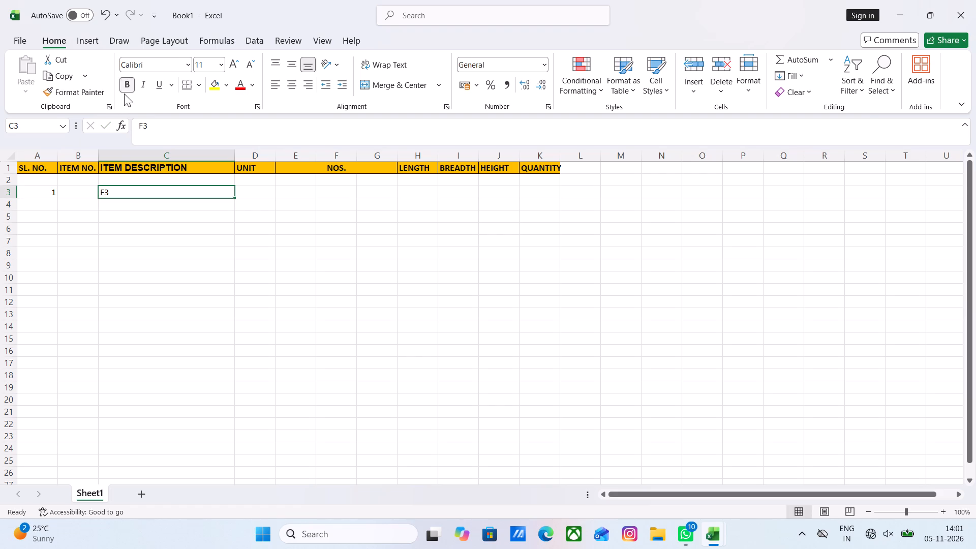
# Add a PCC entry in row 4 with the unit CUM and 1 in each of the first two NOS. columns.
pyautogui.click(120, 203)
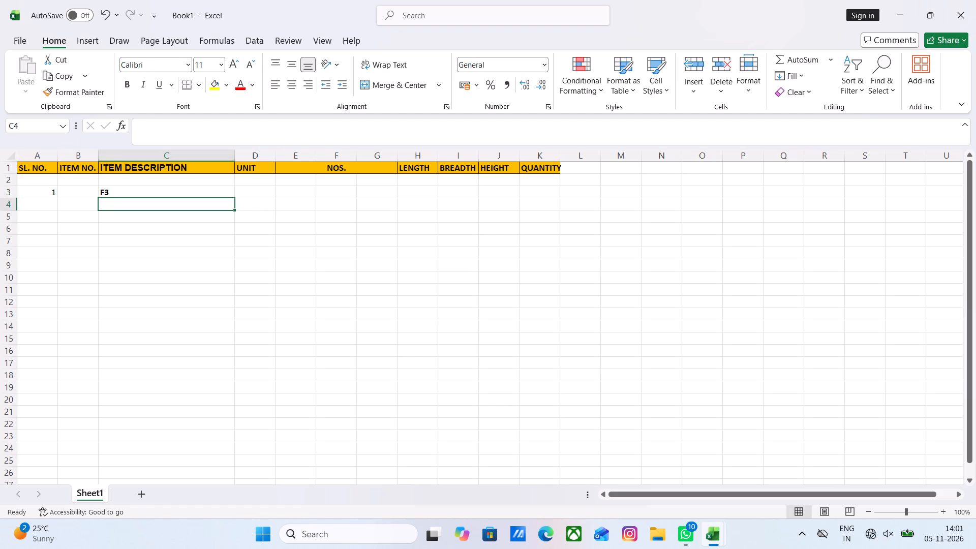
pyautogui.write('PCC')
pyautogui.press('space')
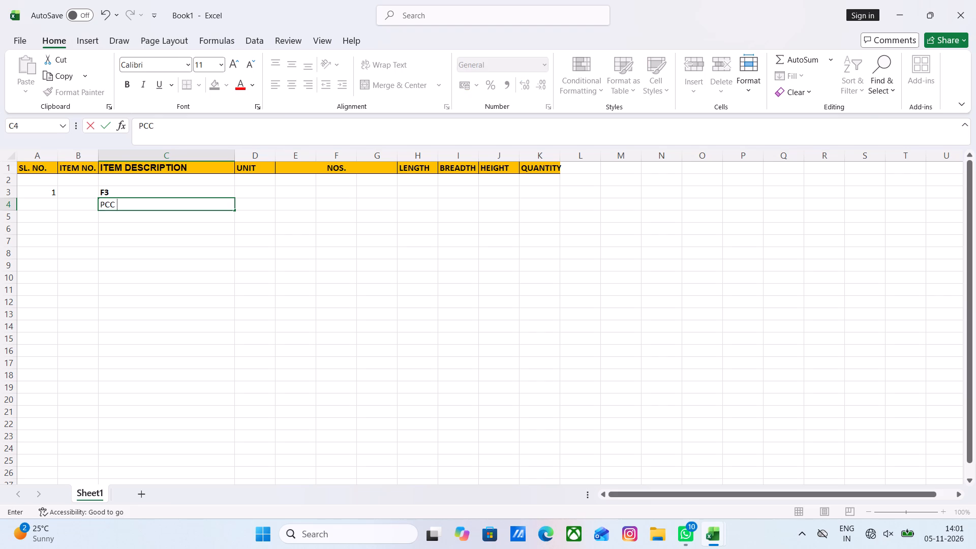
pyautogui.click(244, 205)
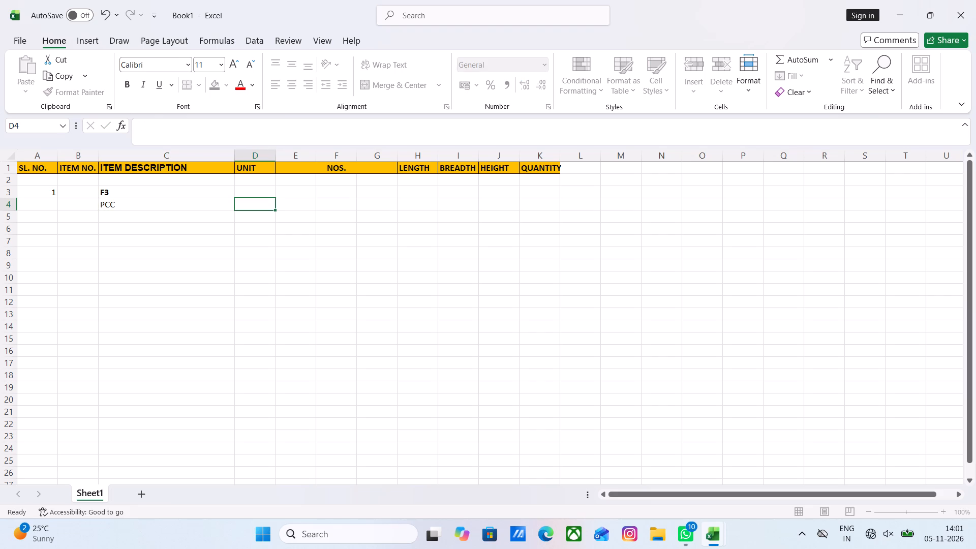
pyautogui.write('CUM')
pyautogui.click(168, 262)
pyautogui.click(304, 207)
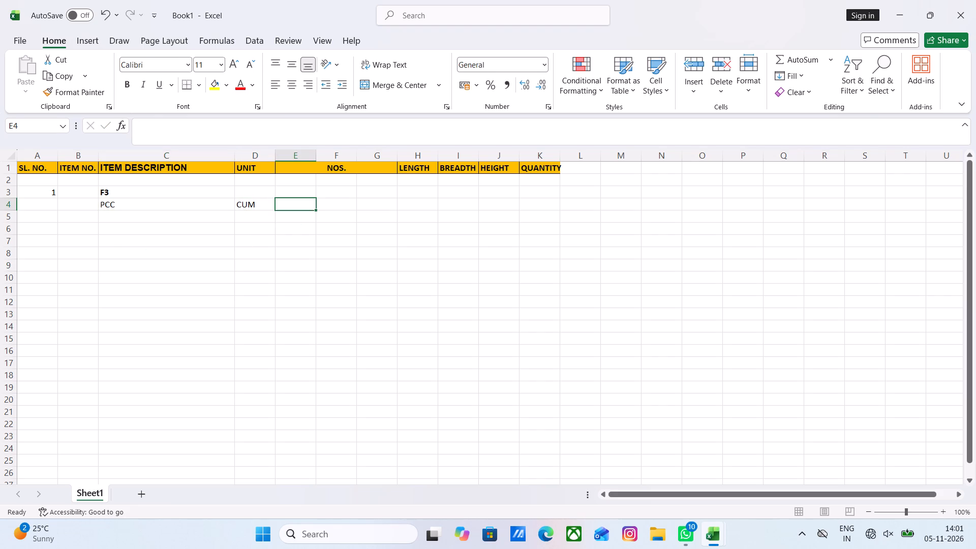
pyautogui.press('1')
pyautogui.press('Right')
pyautogui.press('1')
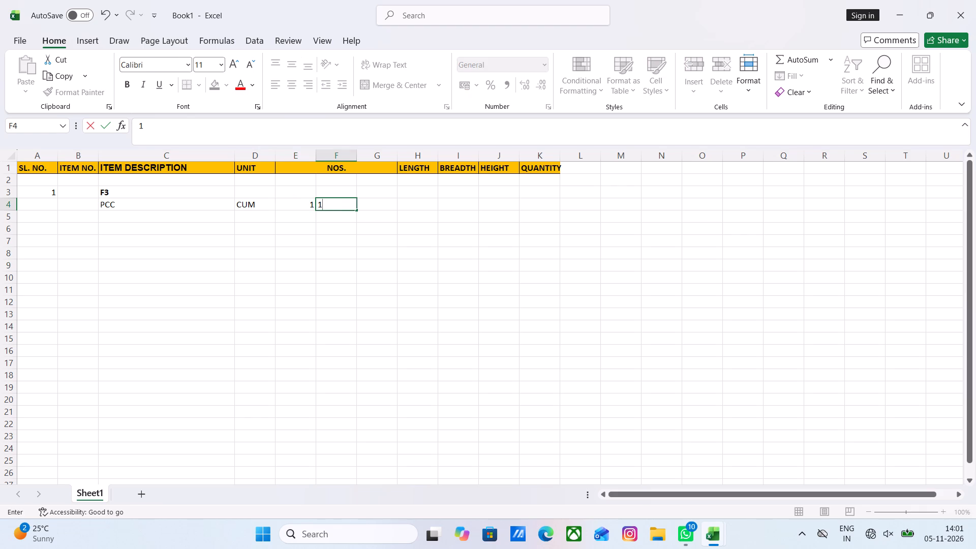
# Delete the blank row 2 between the header row and the F3 heading.
pyautogui.click(15, 182)
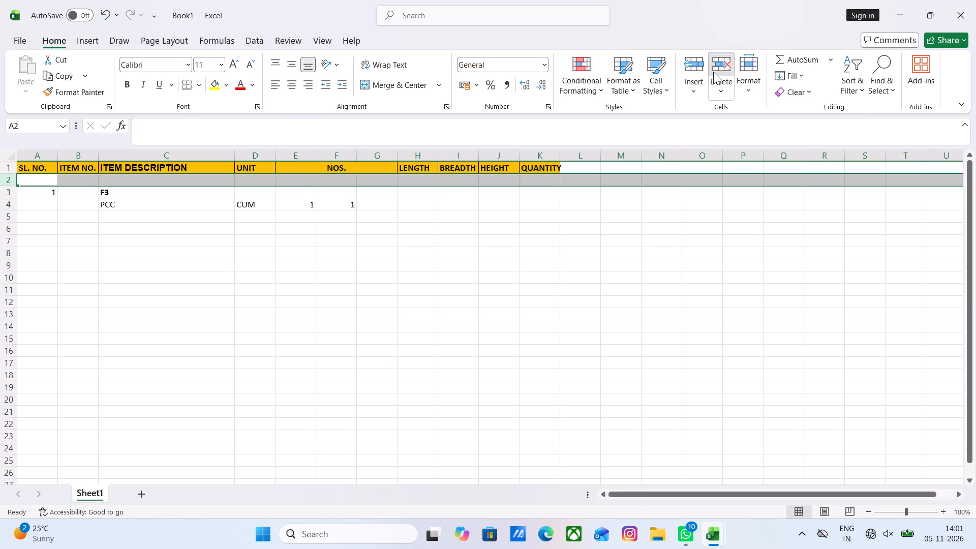
pyautogui.click(713, 72)
pyautogui.moveTo(661, 298); pyautogui.dragTo(658, 291)
# Enter 1 in the third NOS. column of the PCC row, cell G3.
pyautogui.click(367, 191)
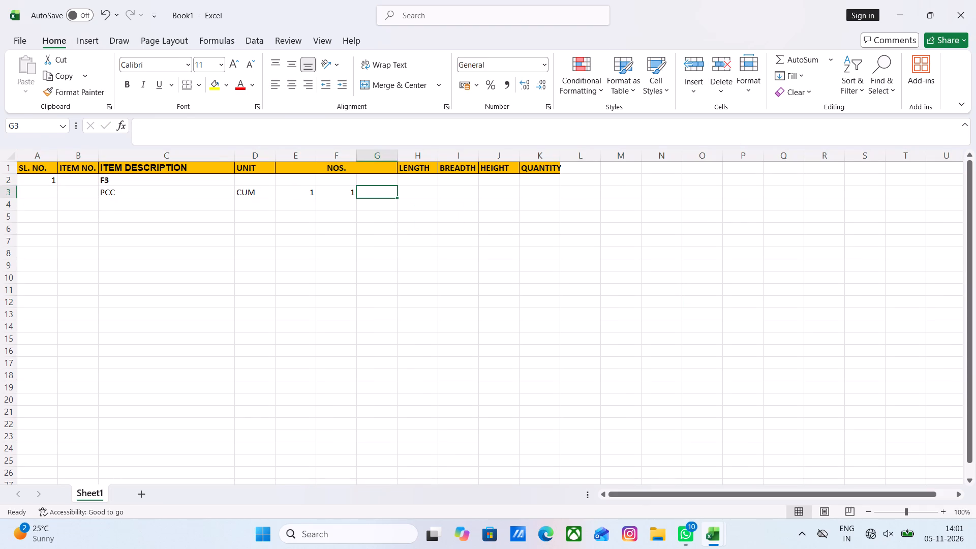
pyautogui.press('1')
pyautogui.press('Right')
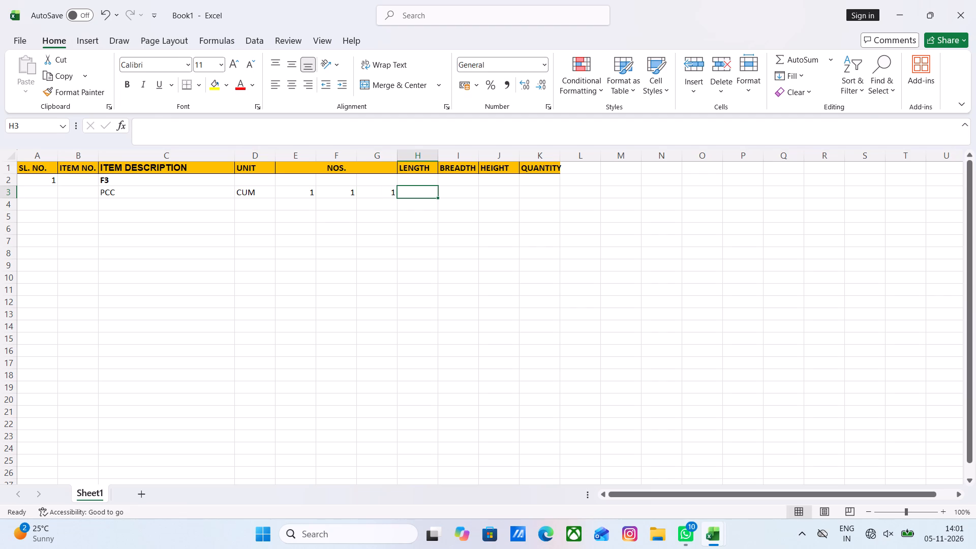